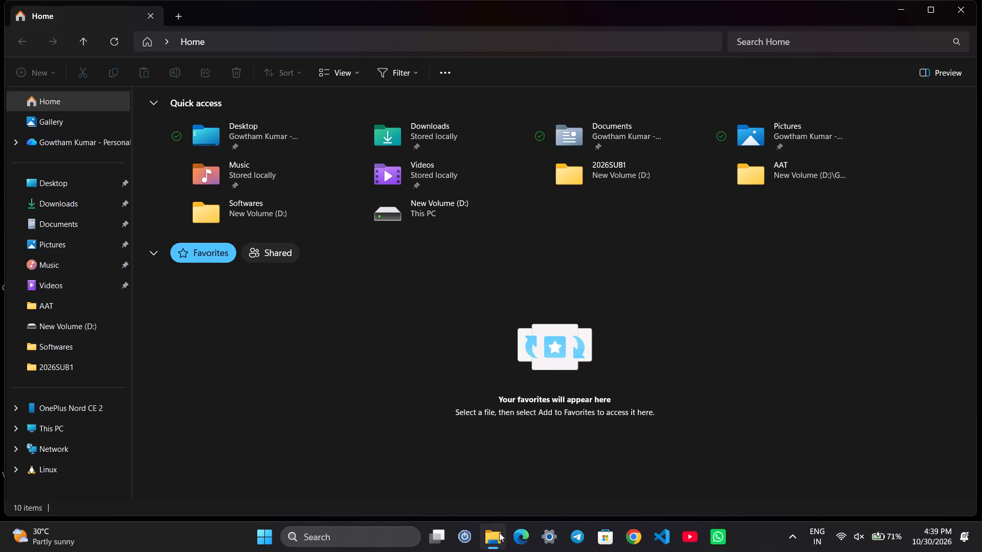
# Open the Probabilistic Reasoning presentation from the Downloads folder and close the Metadata Catalog Management presentation.
pyautogui.click(63, 196)
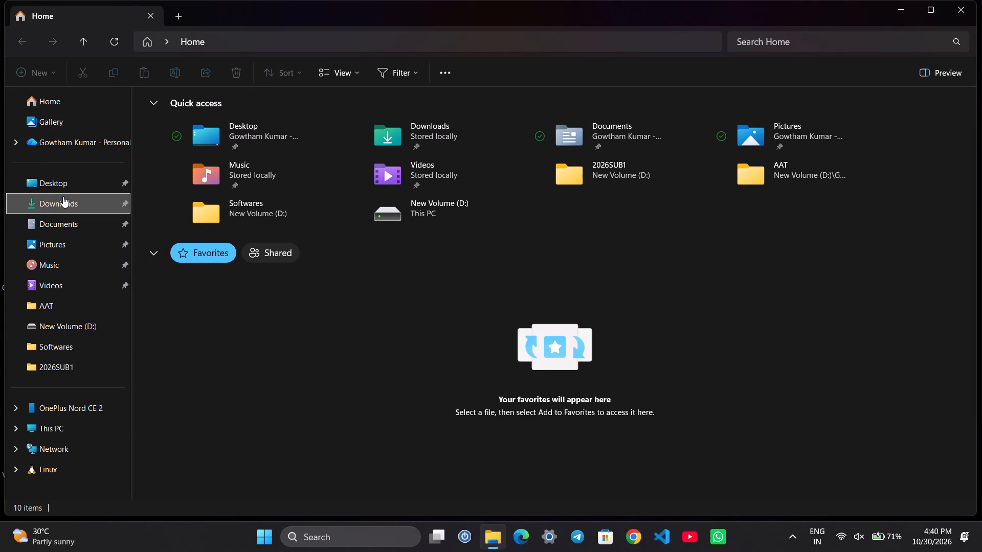
pyautogui.doubleClick(235, 162)
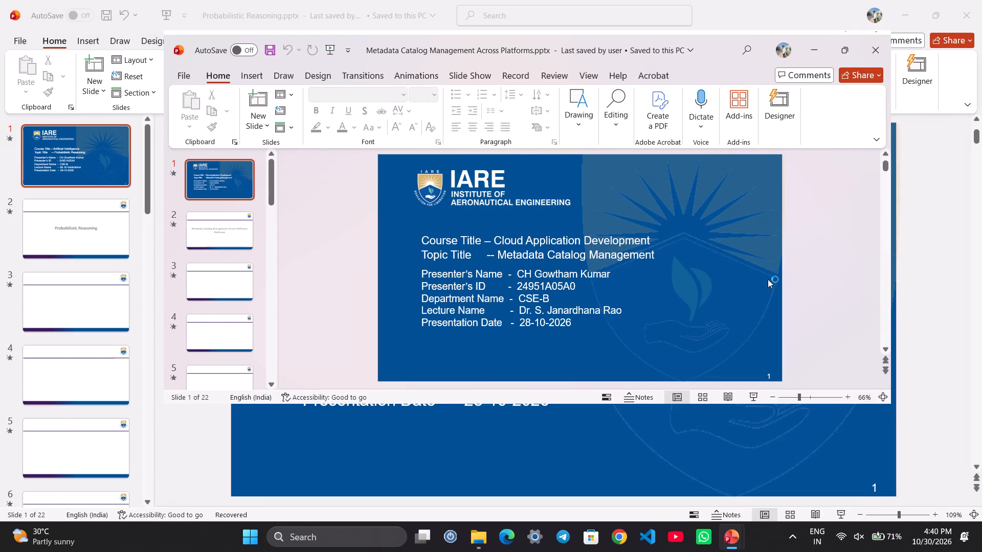
pyautogui.click(884, 41)
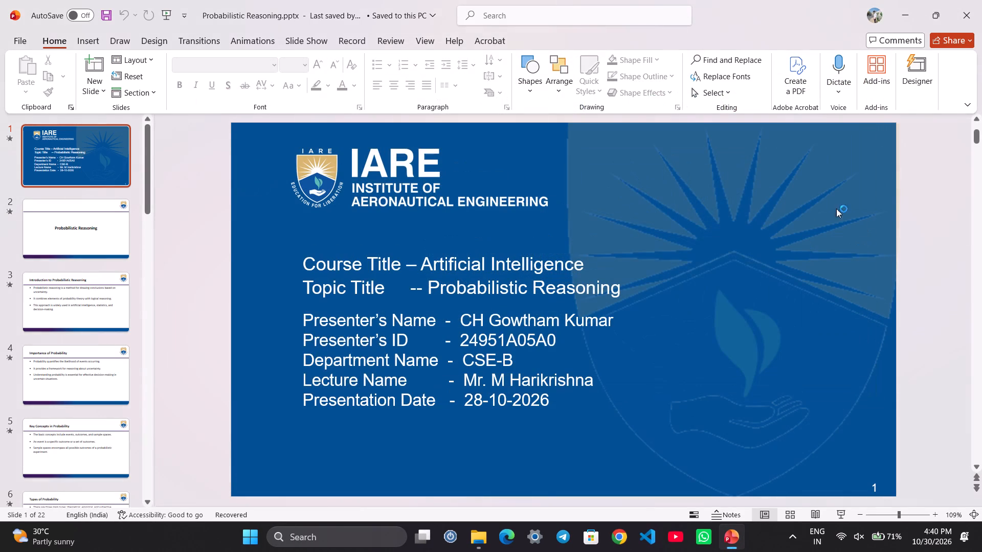
# Insert a Cameo camera feed on the title slide only and apply the first rectangular camera style to it.
pyautogui.scroll(-4, 823, 259)
pyautogui.scroll(2, 786, 243)
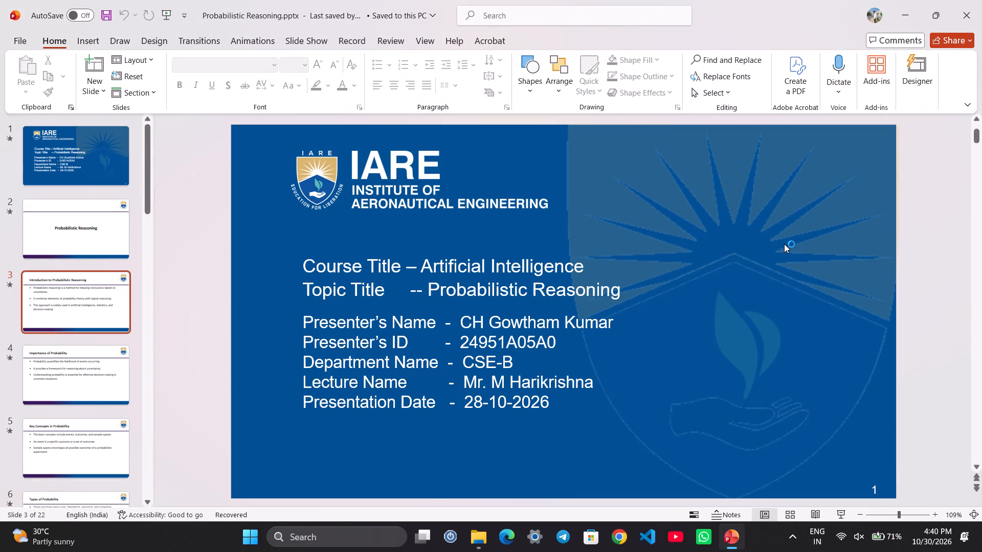
pyautogui.scroll(6, 784, 244)
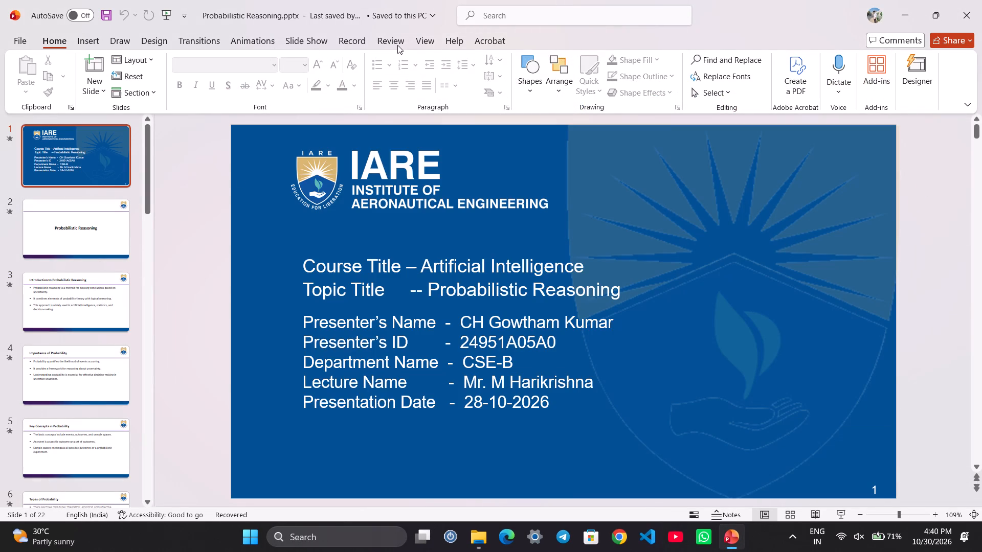
pyautogui.click(78, 39)
pyautogui.click(206, 92)
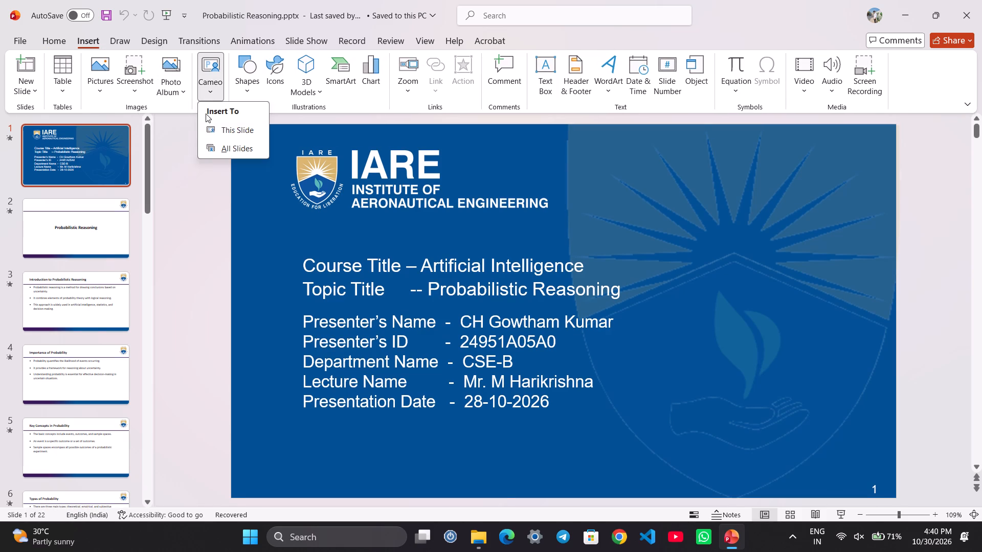
pyautogui.click(221, 135)
pyautogui.click(61, 75)
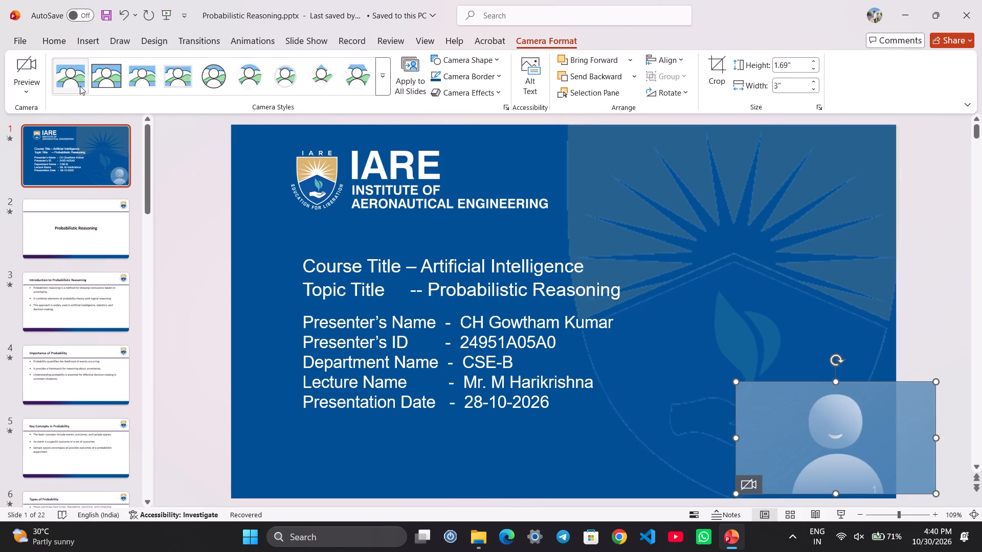
# Turn on the camera preview and align the camera frame with the title slide's lower-right corner, dismissing any sign-in dialog.
pyautogui.click(757, 483)
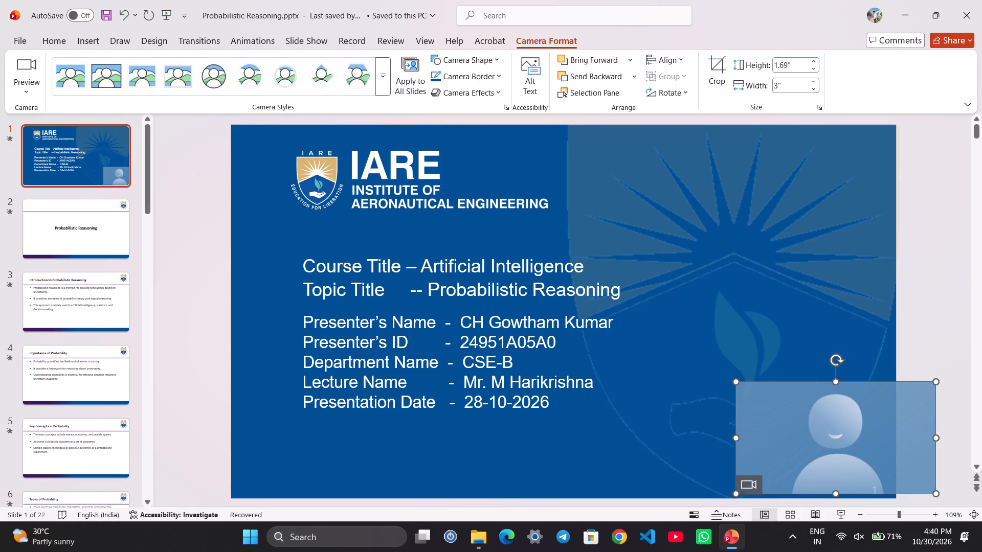
pyautogui.moveTo(821, 447); pyautogui.dragTo(785, 450)
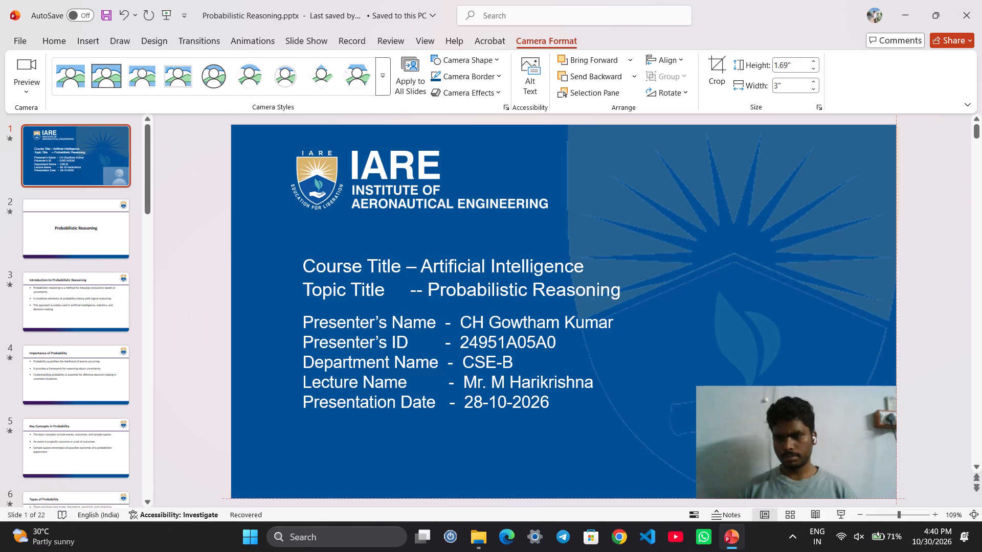
pyautogui.moveTo(785, 450); pyautogui.dragTo(778, 451)
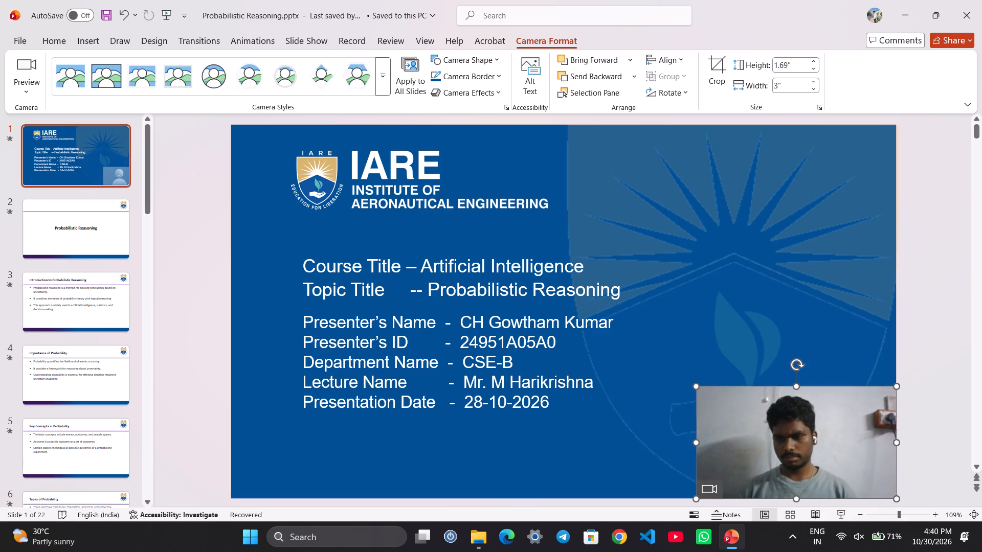
pyautogui.click(744, 91)
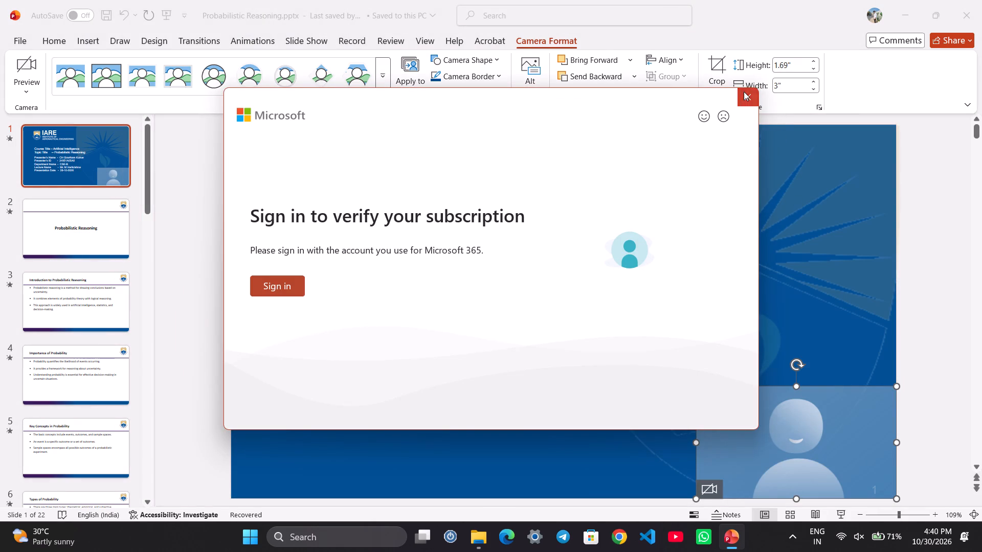
# Shrink the camera frame to about 1.13" high by 1.75" wide, keeping it against the slide's lower-right corner.
pyautogui.moveTo(696, 443); pyautogui.dragTo(795, 453)
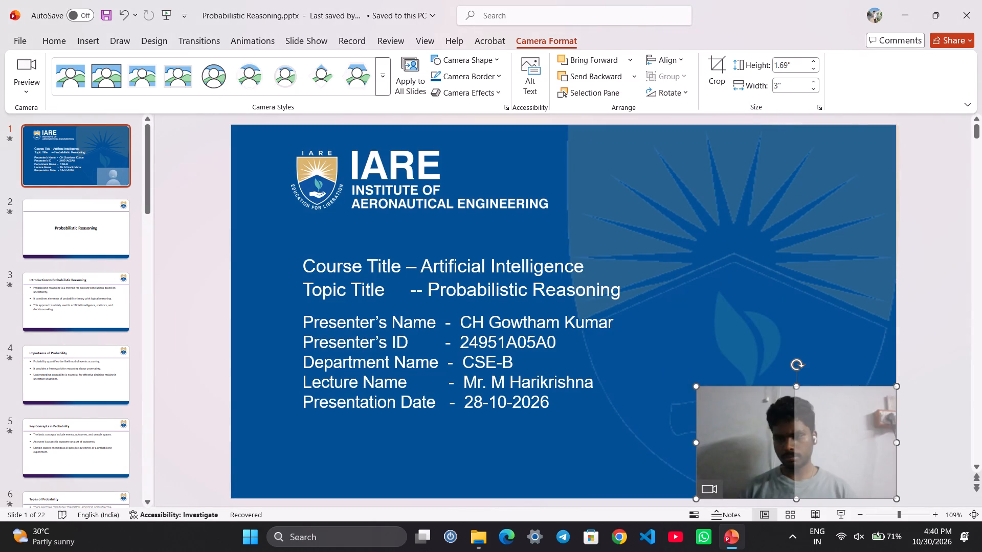
pyautogui.moveTo(795, 453); pyautogui.dragTo(776, 461)
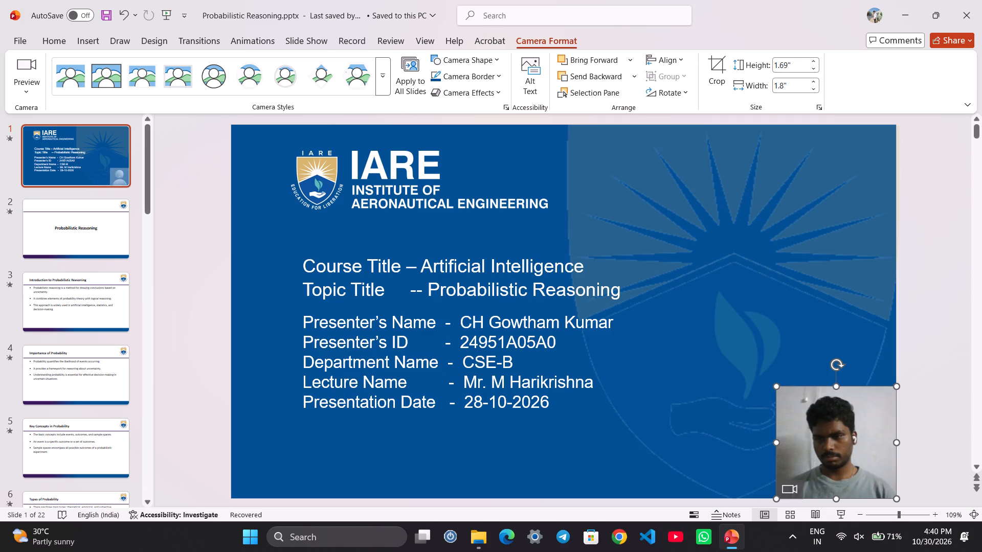
pyautogui.moveTo(836, 388); pyautogui.dragTo(835, 433)
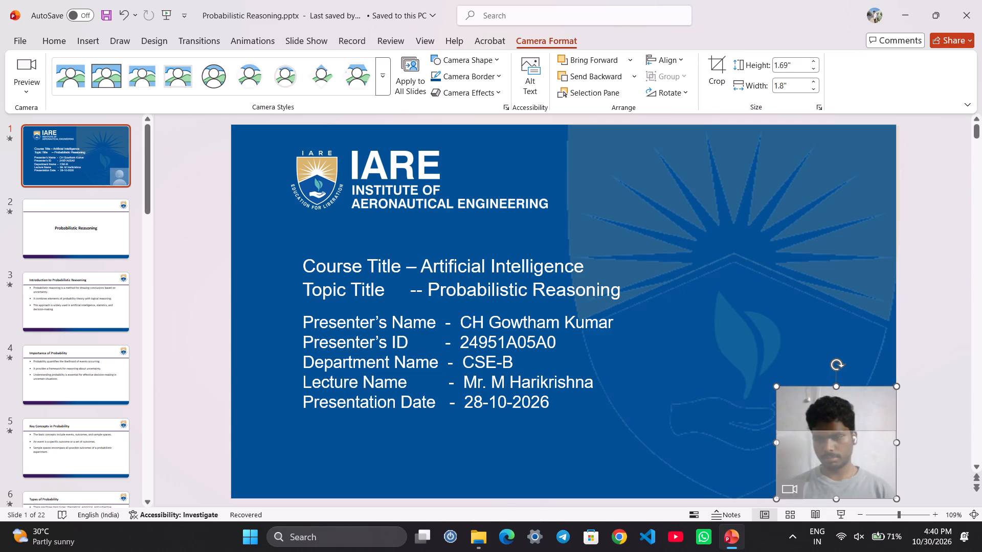
pyautogui.moveTo(835, 433); pyautogui.dragTo(837, 430)
pyautogui.moveTo(837, 430); pyautogui.dragTo(837, 430)
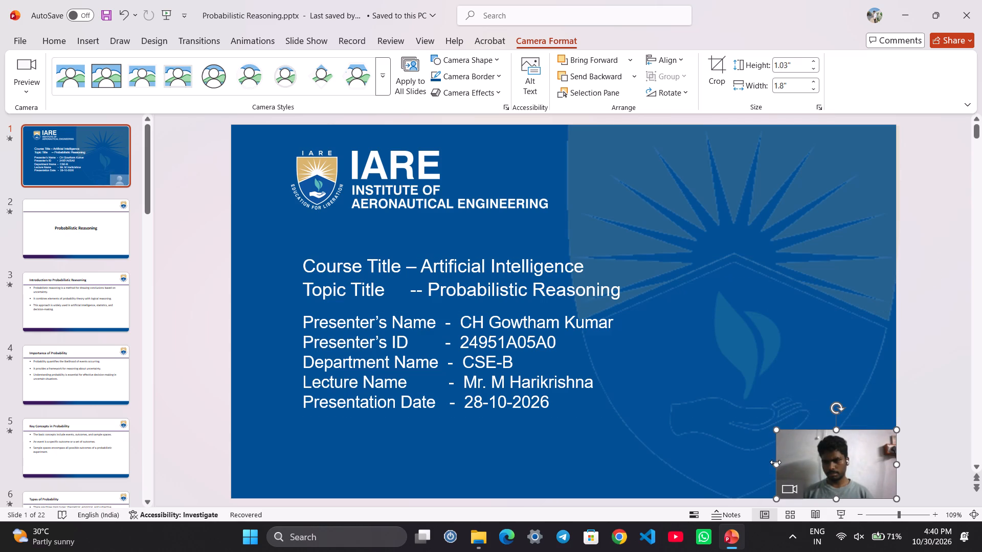
pyautogui.moveTo(775, 463); pyautogui.dragTo(785, 463)
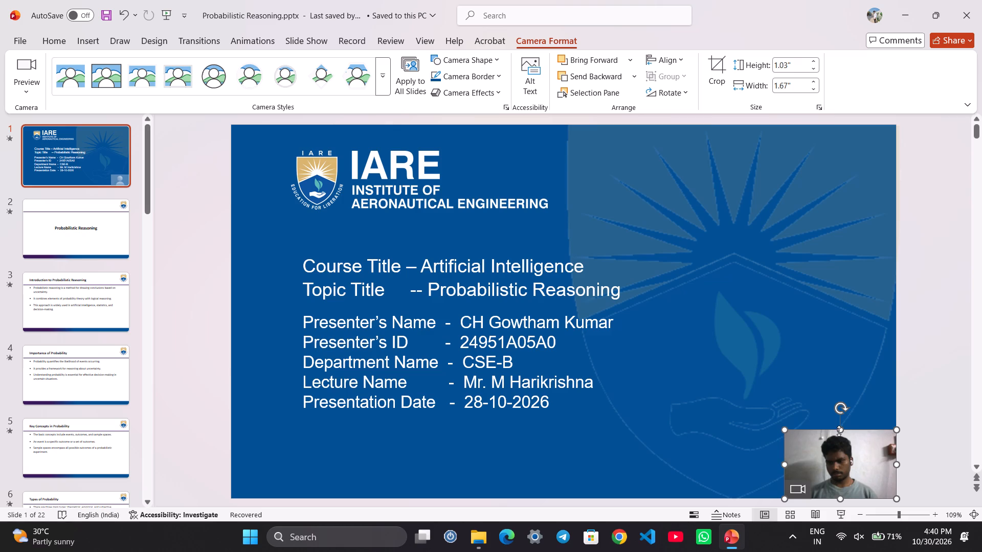
pyautogui.moveTo(839, 431); pyautogui.dragTo(839, 423)
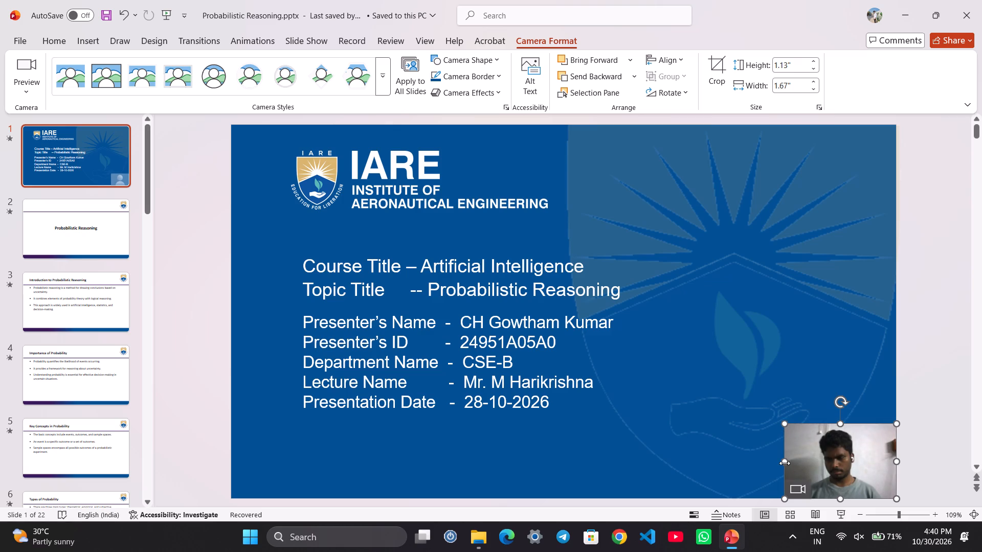
pyautogui.moveTo(785, 463); pyautogui.dragTo(779, 461)
pyautogui.click(835, 306)
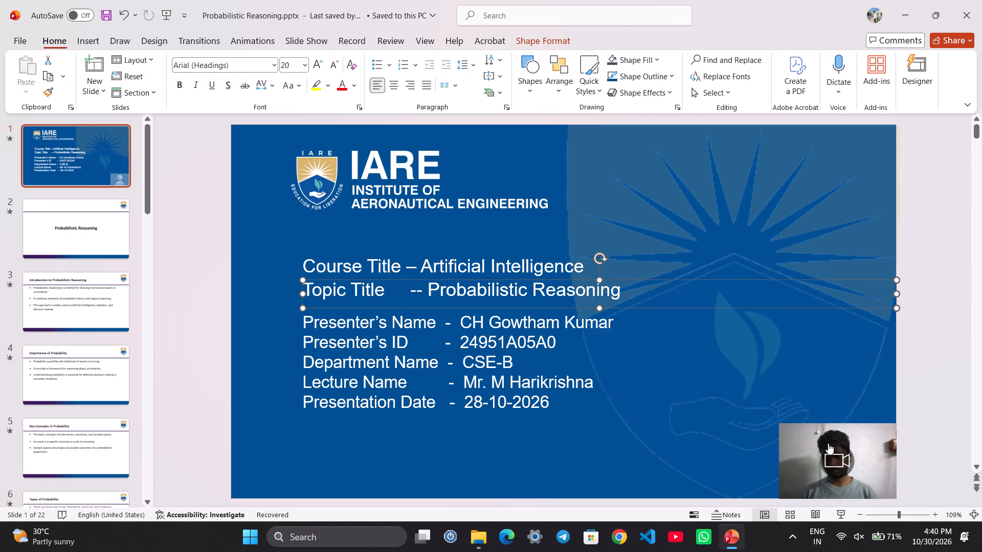
# Copy the title slide's camera frame and paste it onto slides 2, 3 and 4.
pyautogui.click(806, 441)
pyautogui.hotkey('ctrl', 'c')
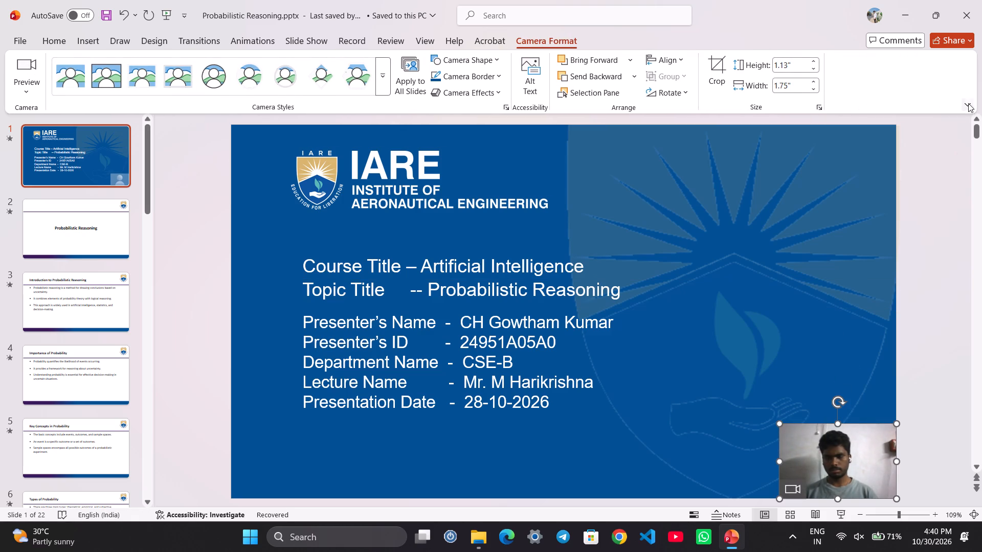
pyautogui.click(888, 135)
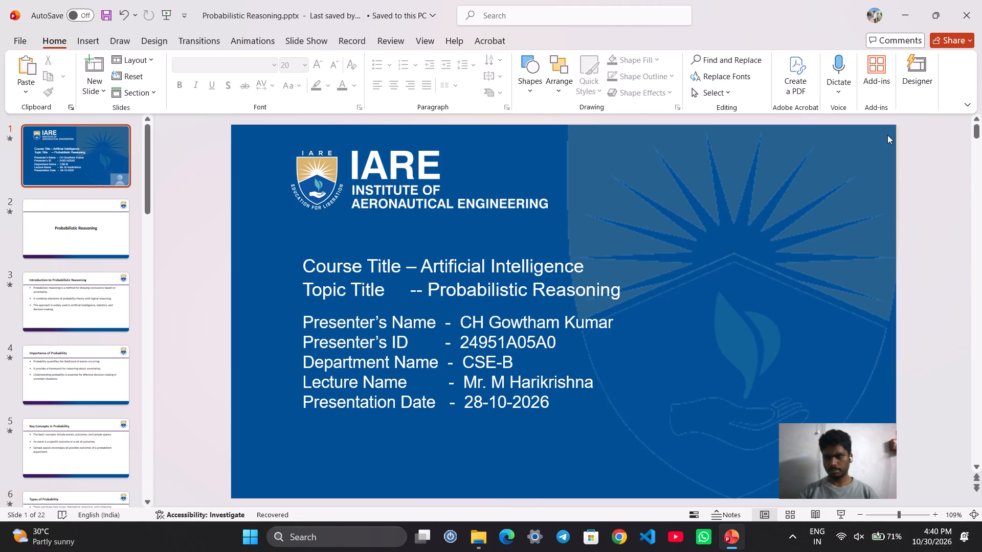
pyautogui.press('Down')
pyautogui.hotkey('ctrl', 'v')
pyautogui.click(887, 135)
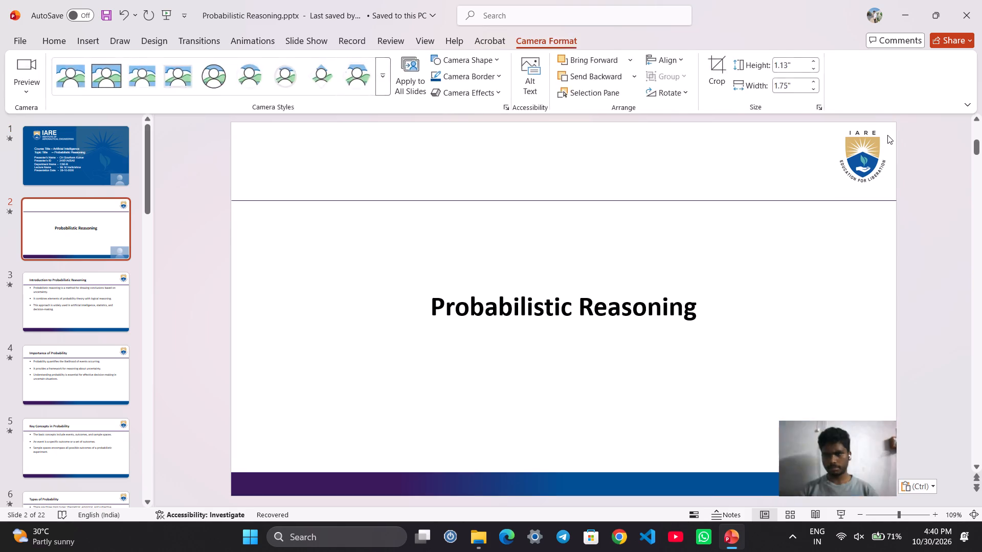
pyautogui.press('Down')
pyautogui.hotkey('ctrl', 'v')
pyautogui.click(887, 135)
pyautogui.press('Down')
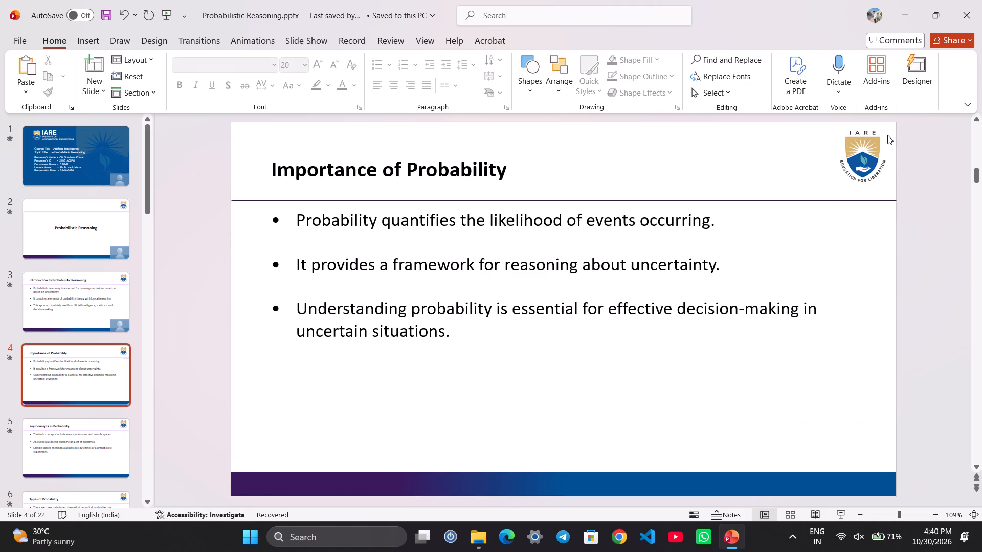
pyautogui.hotkey('ctrl', 'v')
pyautogui.click(887, 135)
# Paste the copied camera frame onto slides 5 to 8, from Key Concepts in Probability through Bayes' Theorem.
pyautogui.press('Down')
pyautogui.hotkey('ctrl', 'v')
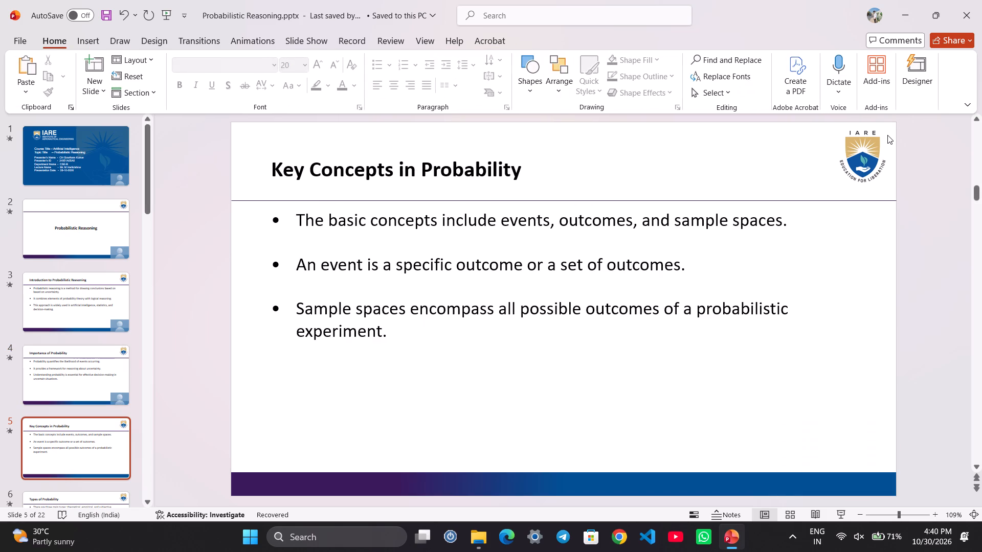
pyautogui.click(887, 135)
pyautogui.press('Down')
pyautogui.hotkey('ctrl', 'v')
pyautogui.click(887, 134)
pyautogui.press('Down')
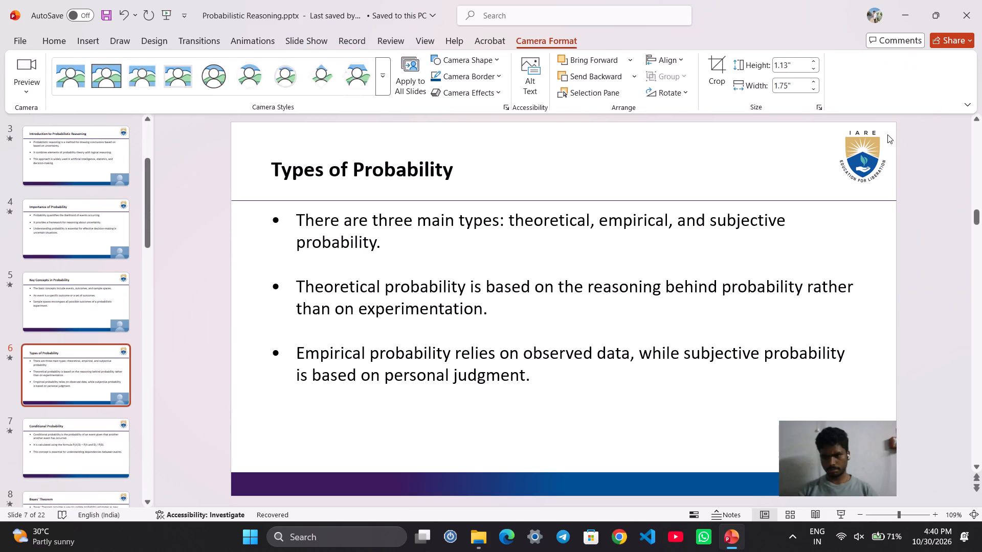
pyautogui.hotkey('ctrl', 'v')
pyautogui.click(887, 135)
pyautogui.press('Down')
pyautogui.hotkey('ctrl', 'v')
pyautogui.click(887, 135)
# Paste the camera frame onto slides 9, 10 and 11, from Probabilistic Models through Markov Chains.
pyautogui.press('Down')
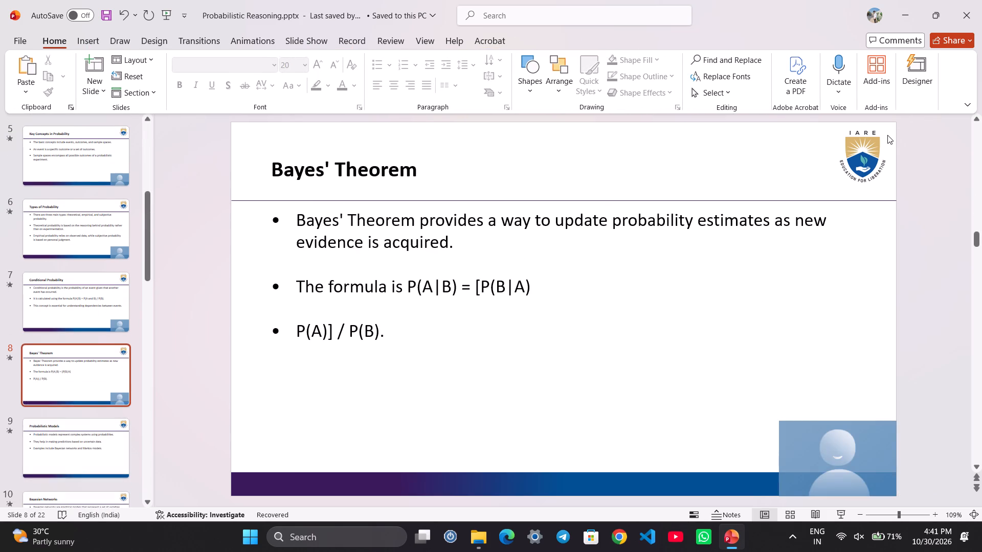
pyautogui.hotkey('ctrl', 'v')
pyautogui.click(887, 135)
pyautogui.press('Down')
pyautogui.hotkey('ctrl', 'v')
pyautogui.click(887, 135)
pyautogui.press('Down')
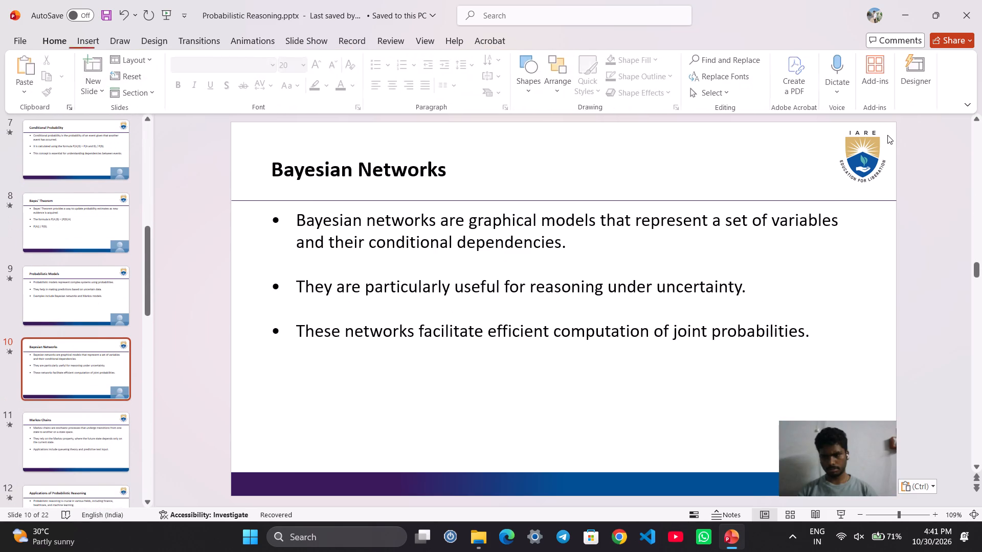
pyautogui.hotkey('ctrl', 'v')
pyautogui.click(887, 135)
# Paste the camera frame onto slides 12, 13 and 14, from Applications of Probabilistic Reasoning through Decision Trees.
pyautogui.press('Down')
pyautogui.hotkey('ctrl', 'v')
pyautogui.click(887, 135)
pyautogui.press('Down')
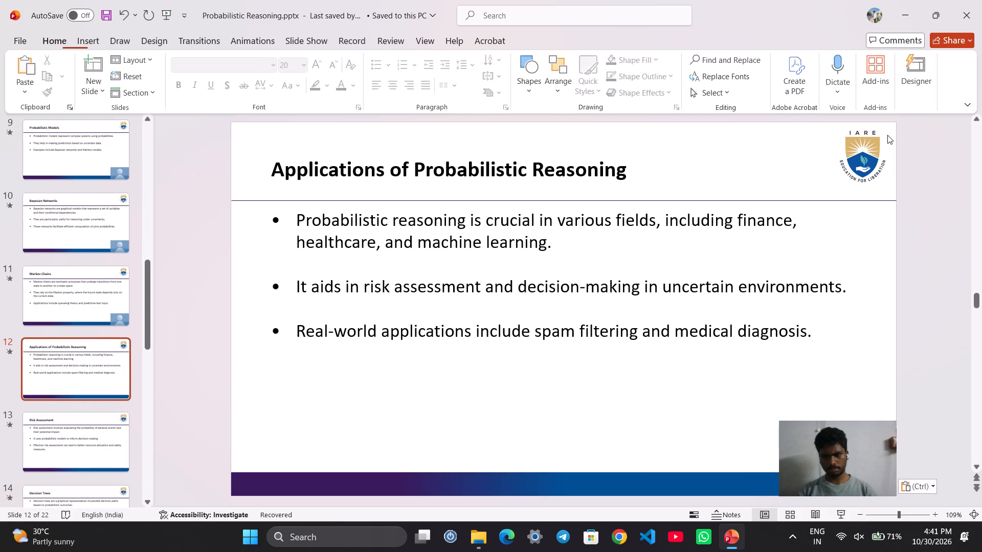
pyautogui.hotkey('ctrl', 'v')
pyautogui.click(887, 135)
pyautogui.press('Down')
pyautogui.hotkey('ctrl', 'v')
pyautogui.click(887, 135)
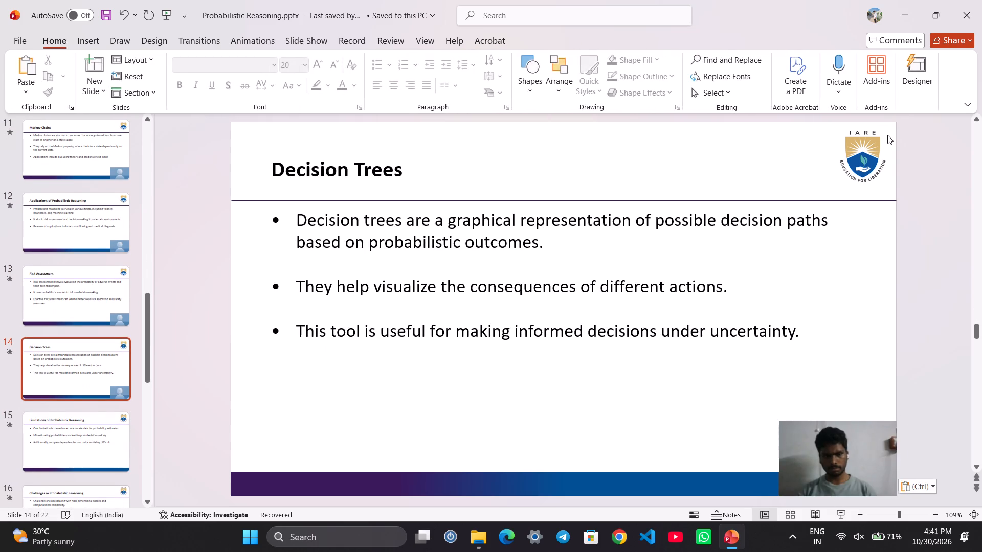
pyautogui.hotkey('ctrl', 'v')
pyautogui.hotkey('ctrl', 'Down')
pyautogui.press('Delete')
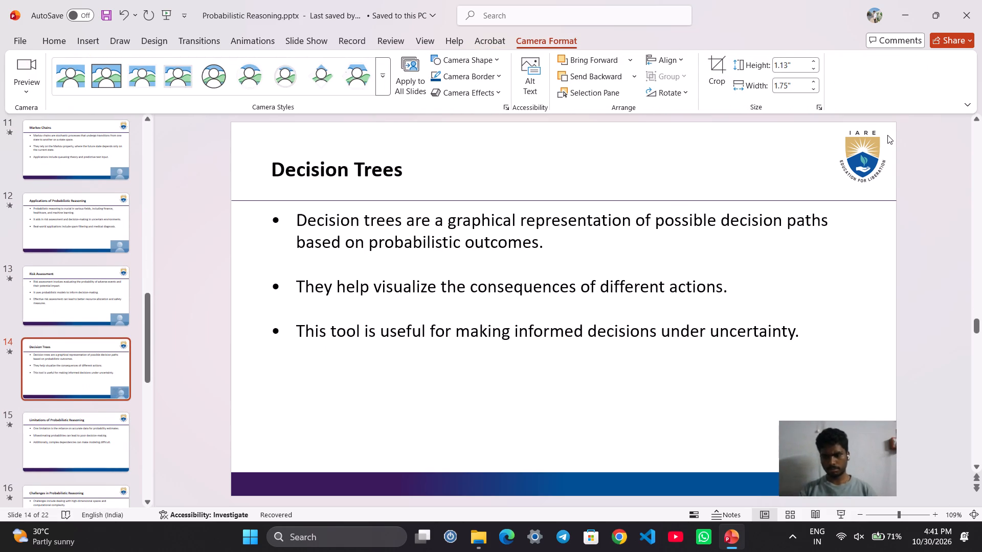
# Paste the camera frame onto slides 15 to 18, from Limitations of Probabilistic Reasoning through Real-World Case Studies.
pyautogui.press('Down')
pyautogui.hotkey('ctrl', 'v')
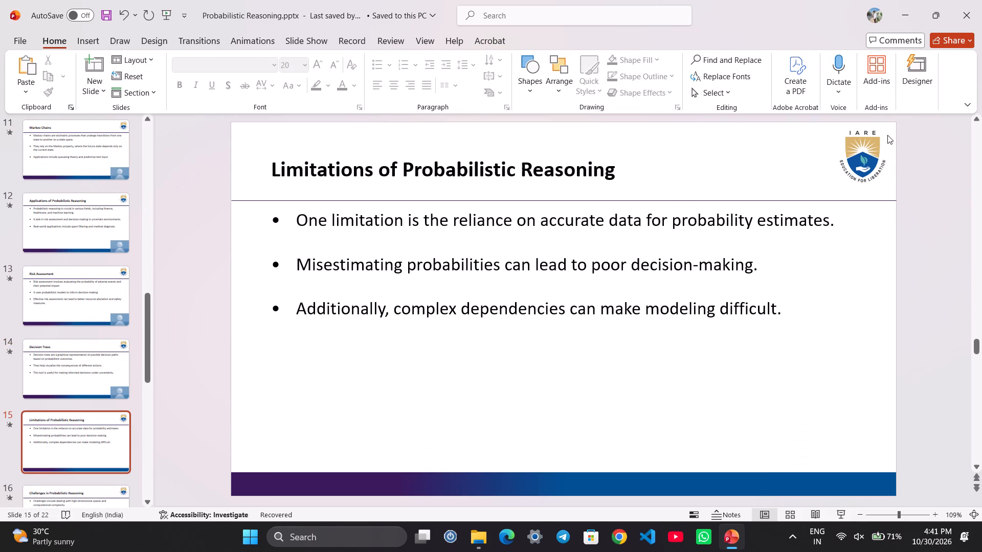
pyautogui.click(887, 135)
pyautogui.press('Down')
pyautogui.hotkey('ctrl', 'v')
pyautogui.click(887, 135)
pyautogui.press('Down')
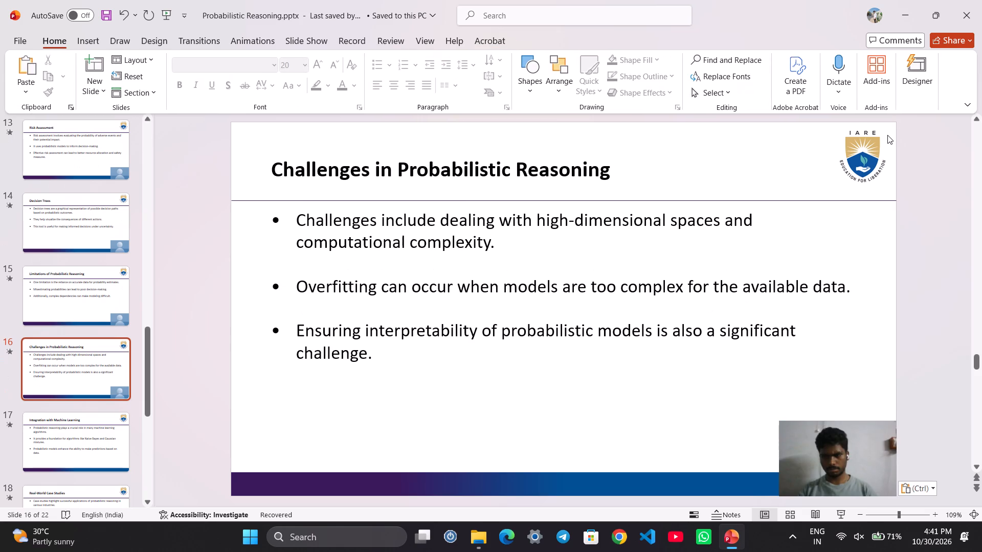
pyautogui.hotkey('ctrl', 'v')
pyautogui.click(887, 135)
pyautogui.press('Down')
pyautogui.hotkey('ctrl', 'v')
pyautogui.click(887, 135)
# Paste the camera frame onto slide 19, Future Trends in Probabilistic Reasoning, and slide 20, Conclusion.
pyautogui.press('Down')
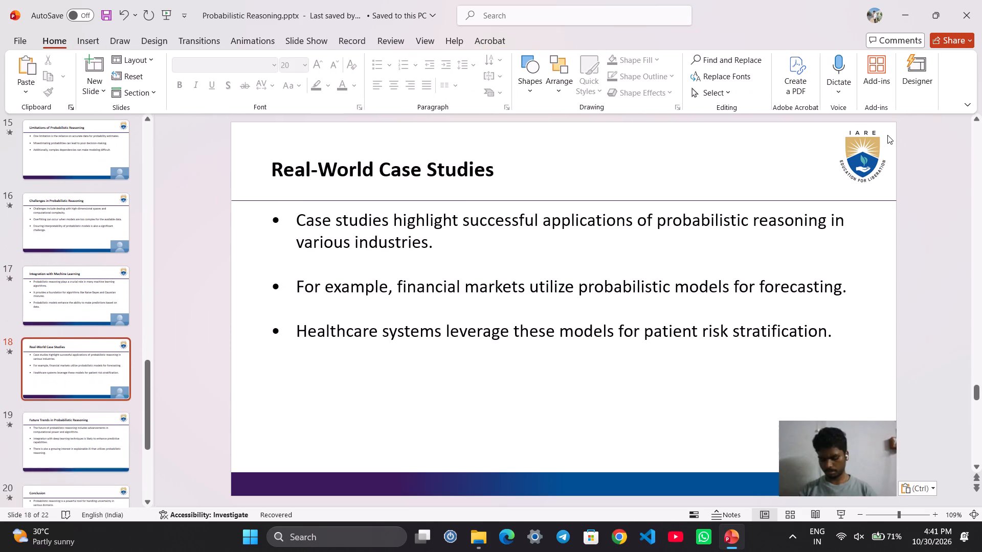
pyautogui.hotkey('ctrl', 'c')
pyautogui.click(887, 135)
pyautogui.hotkey('ctrl', 'v')
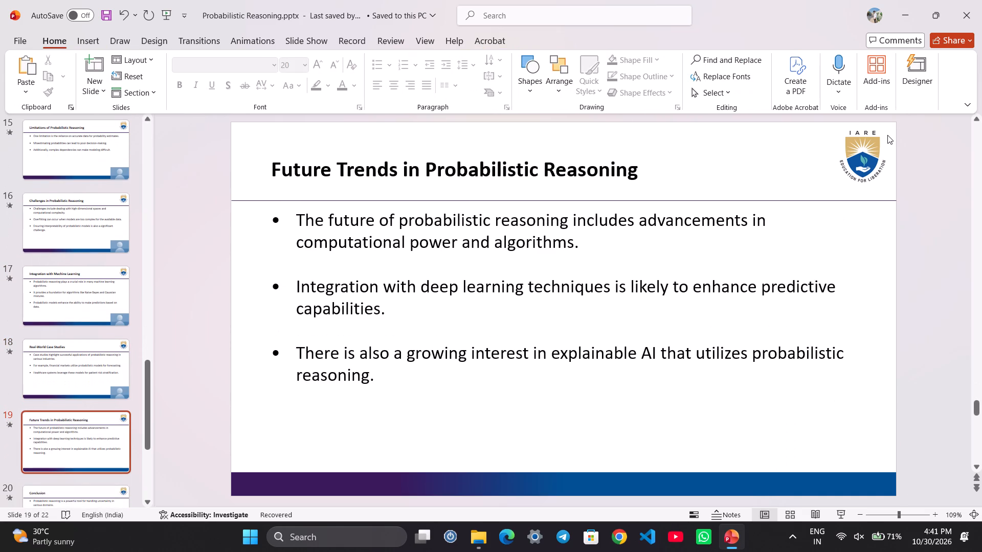
pyautogui.click(887, 135)
pyautogui.press('Down')
pyautogui.hotkey('ctrl', 'v')
pyautogui.click(887, 135)
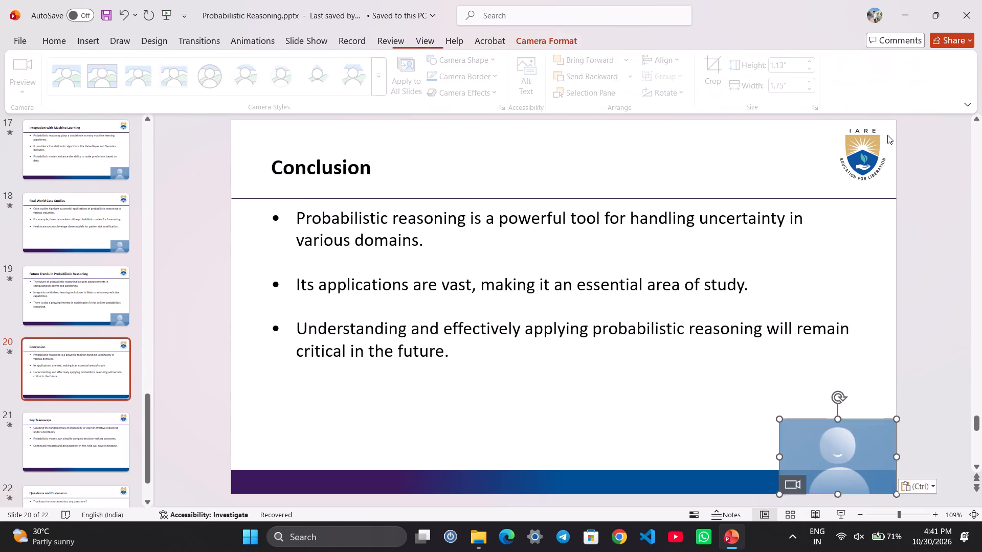
# Paste the camera frame onto slide 21, Key Takeaways, and slide 22, Questions and Discussion.
pyautogui.press('Down')
pyautogui.hotkey('ctrl', 'v')
pyautogui.click(887, 135)
pyautogui.press('Down')
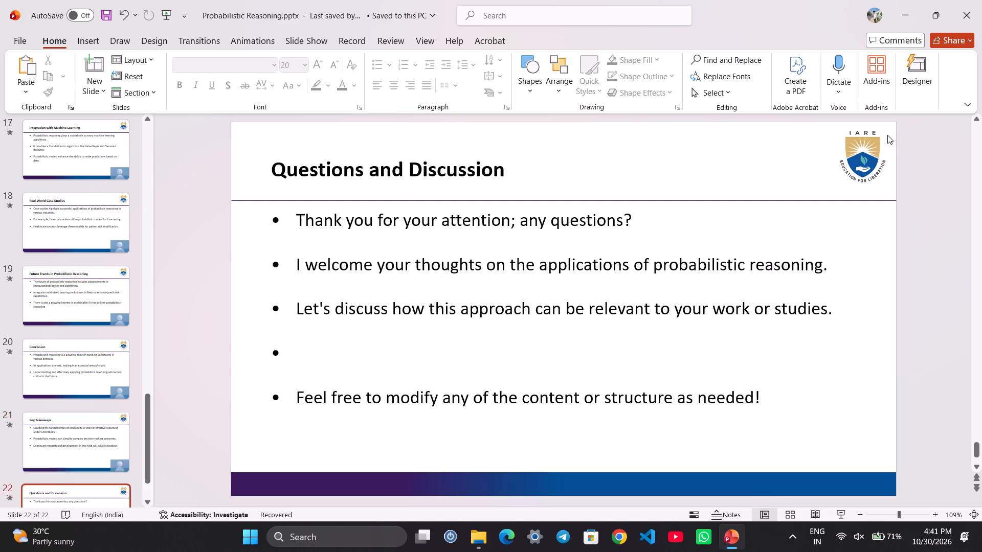
pyautogui.hotkey('ctrl', 'v')
pyautogui.click(887, 135)
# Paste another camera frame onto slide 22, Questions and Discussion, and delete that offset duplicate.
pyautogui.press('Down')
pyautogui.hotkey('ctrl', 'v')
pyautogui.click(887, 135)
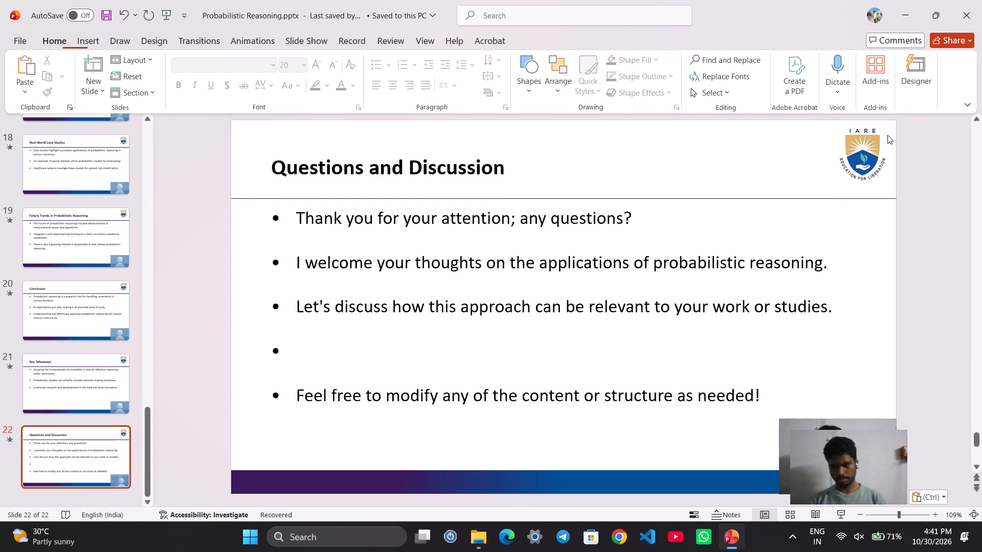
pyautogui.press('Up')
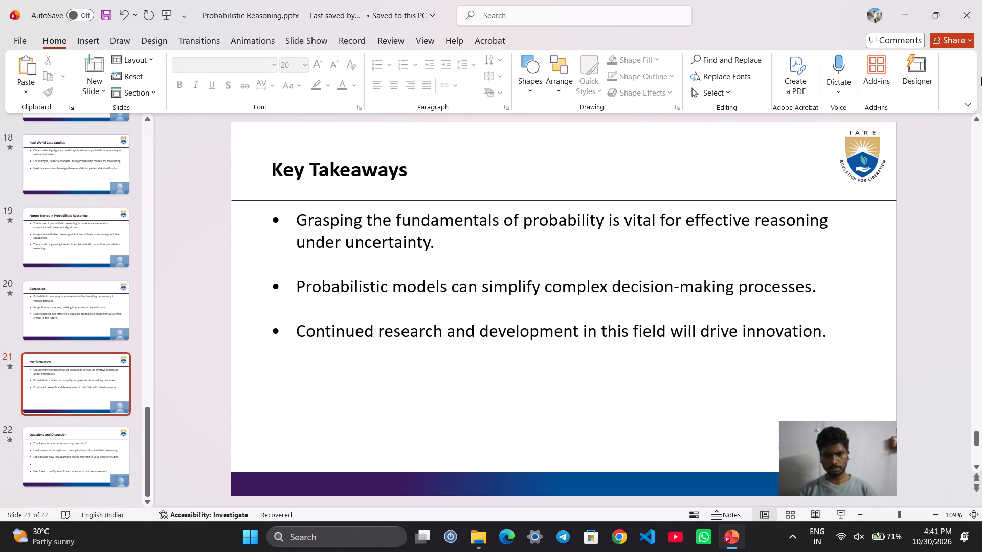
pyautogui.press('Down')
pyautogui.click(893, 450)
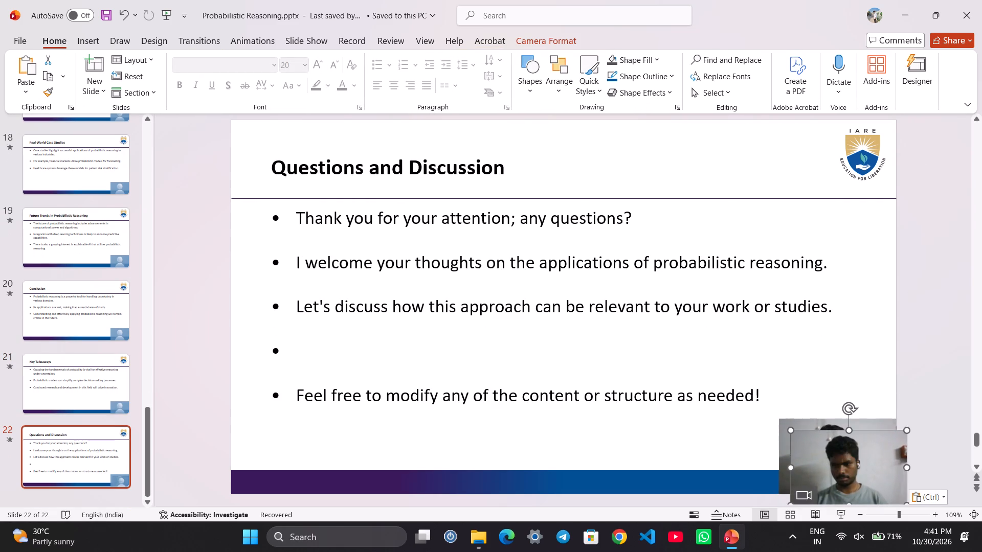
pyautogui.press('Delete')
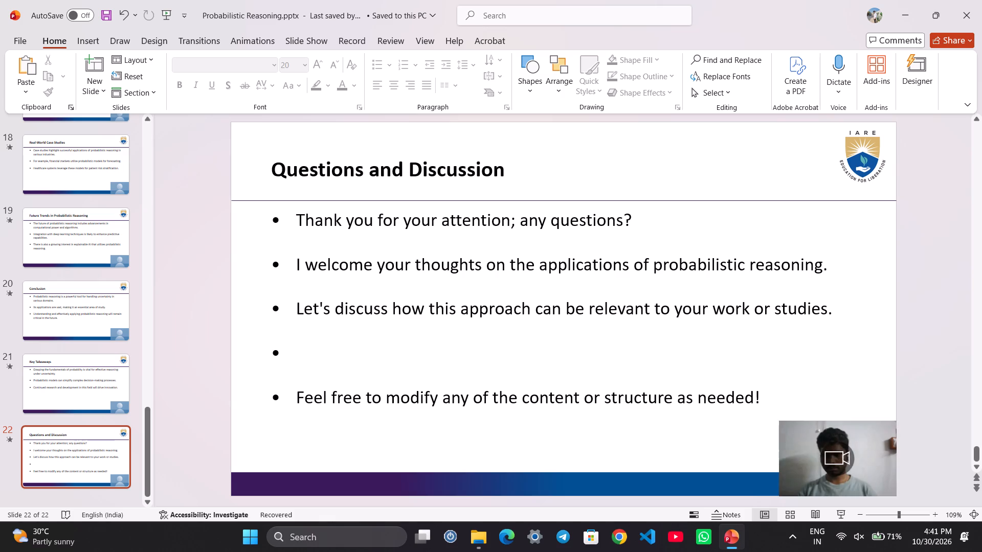
# Copy the remaining camera frame on slide 22, Questions and Discussion, and deselect it.
pyautogui.click(893, 450)
pyautogui.hotkey('ctrl', 'c')
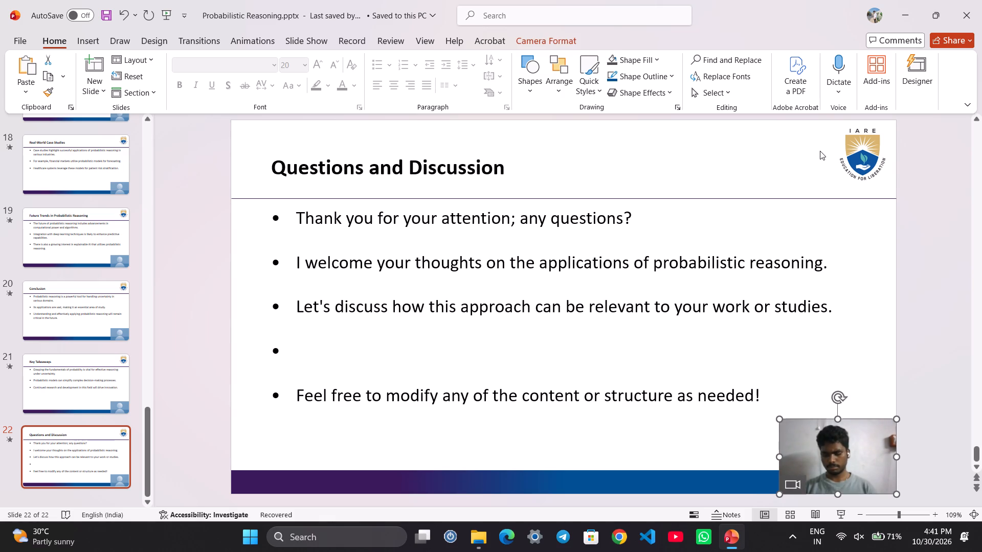
pyautogui.click(820, 151)
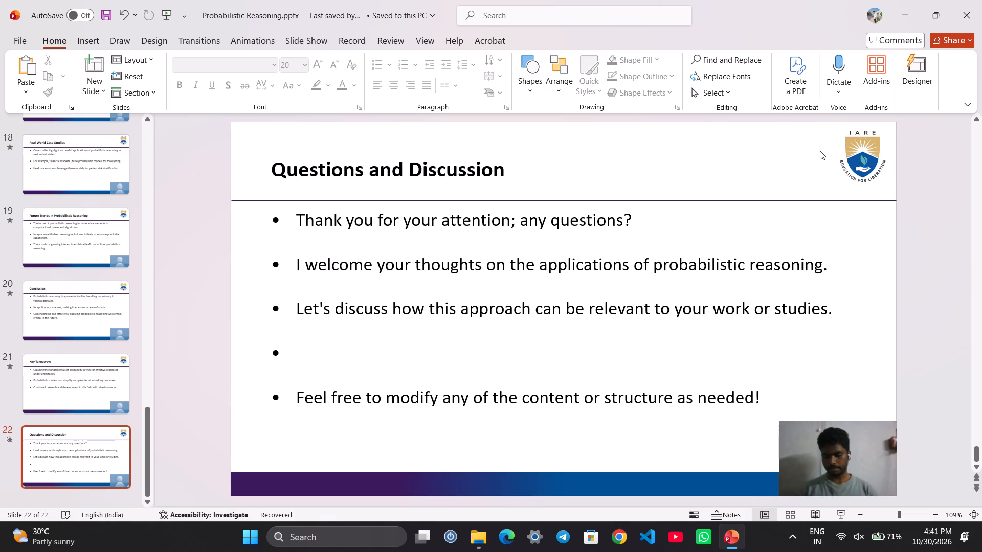
# Go back through the slides to slide 1, the title slide, to review the camera frames.
pyautogui.scroll(2, 820, 151)
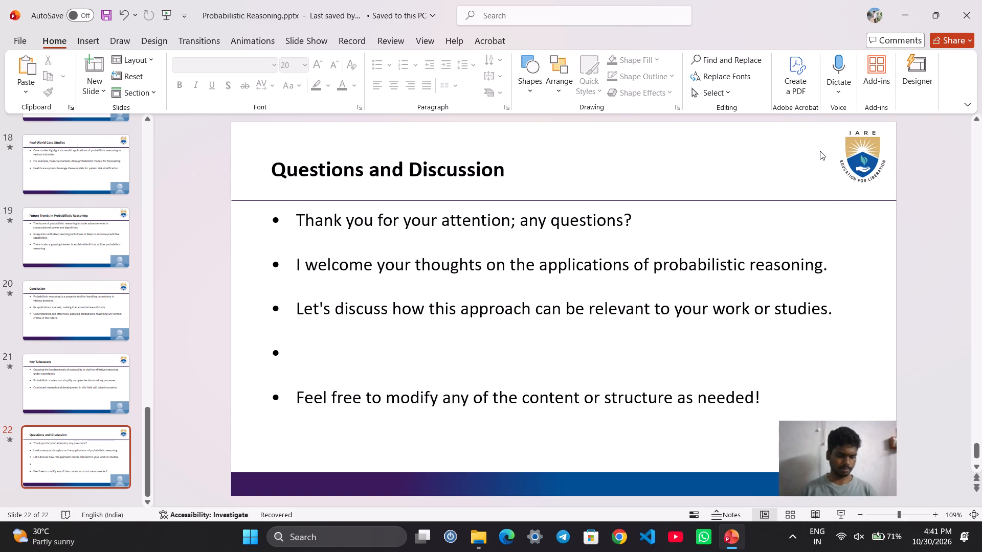
pyautogui.scroll(20, 820, 151)
pyautogui.scroll(8, 820, 151)
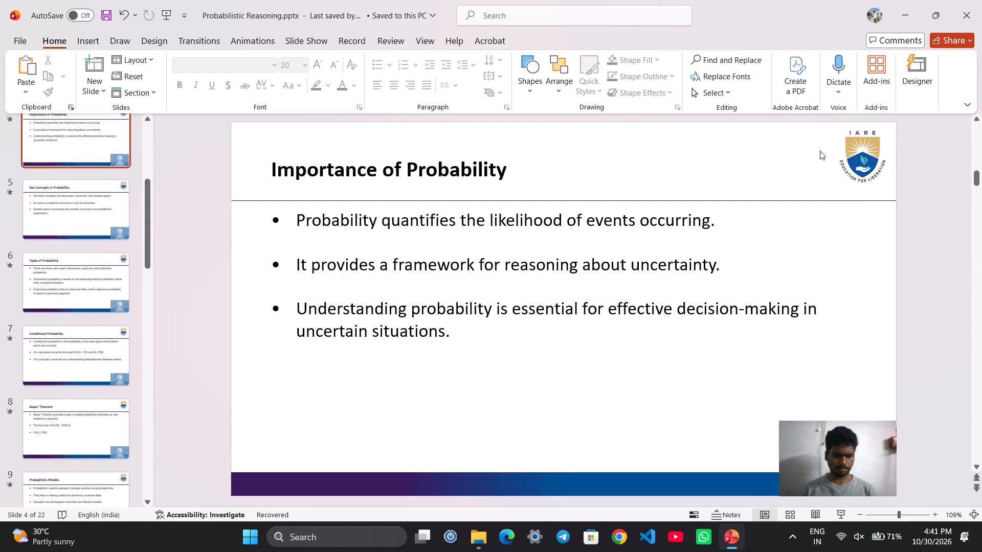
pyautogui.scroll(14, 820, 151)
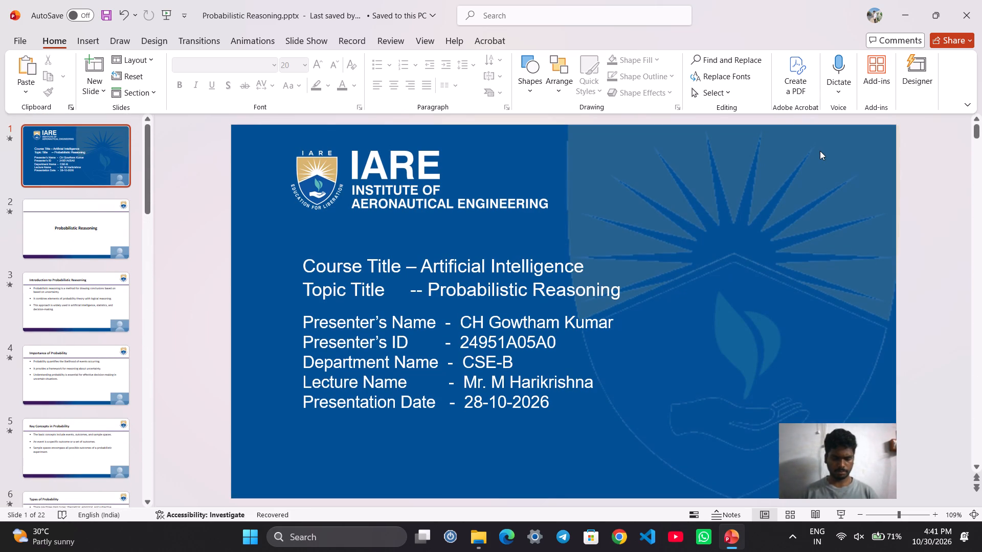
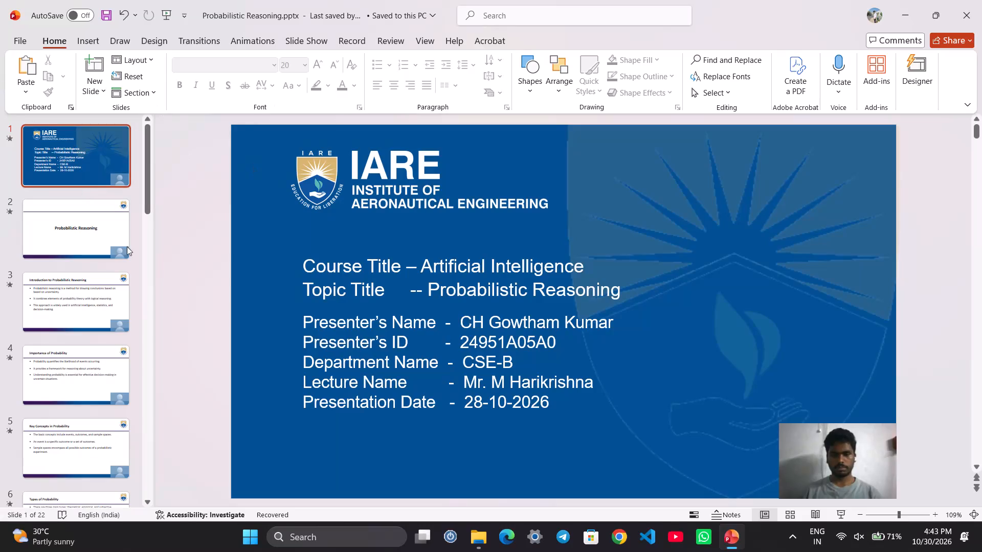
# Clear the existing recordings on all slides of the presentation.
pyautogui.click(347, 36)
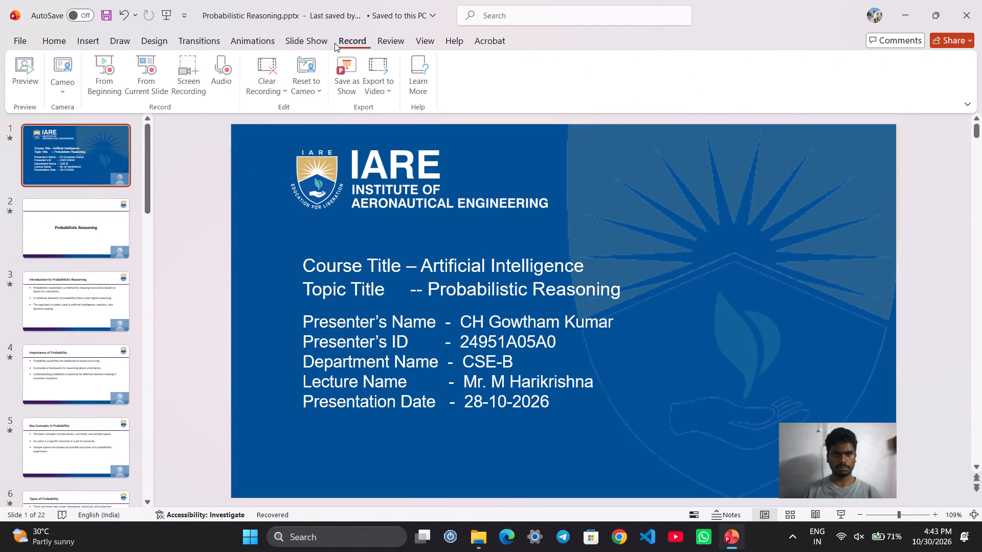
pyautogui.click(260, 90)
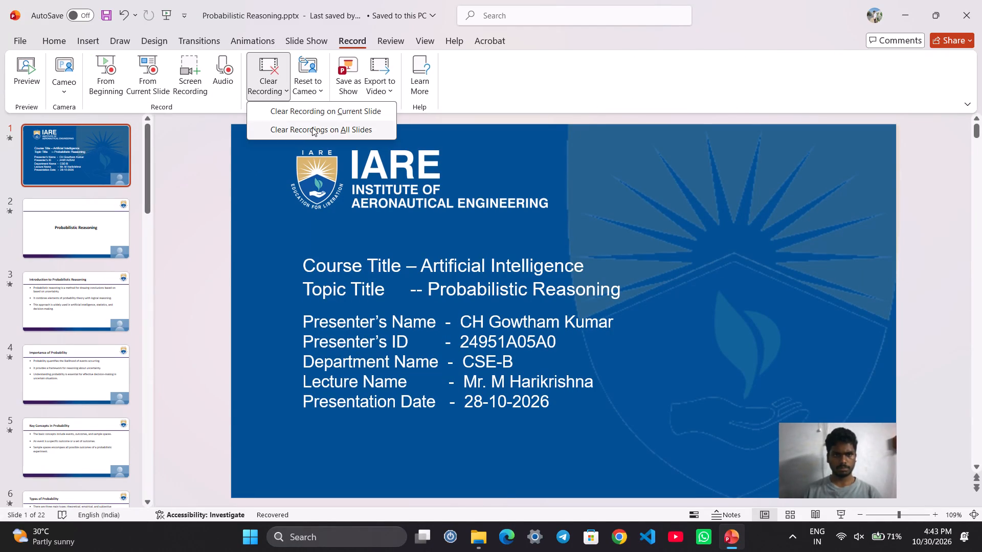
pyautogui.click(312, 127)
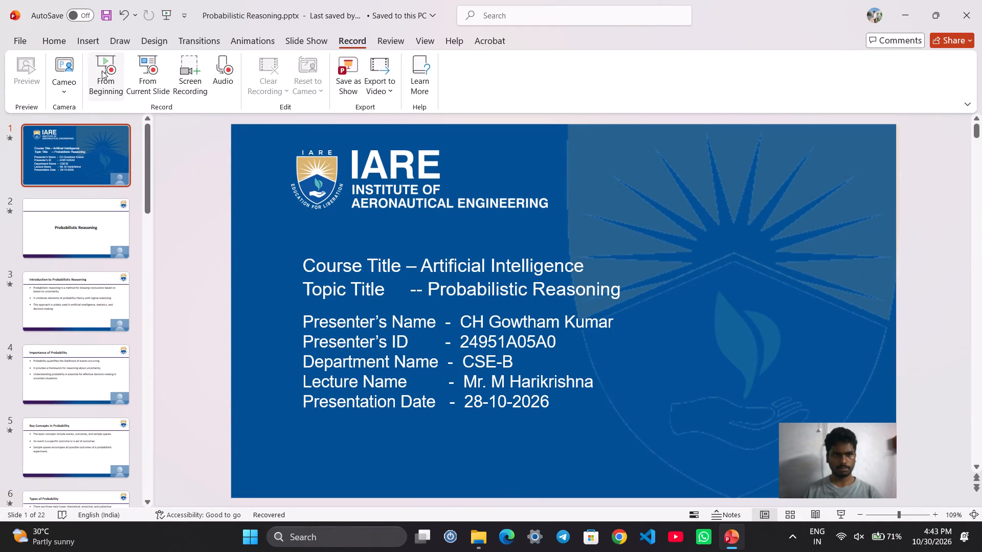
# Open the recording view from the beginning of the presentation, advance to slide 2 and go back to slide 1.
pyautogui.click(102, 71)
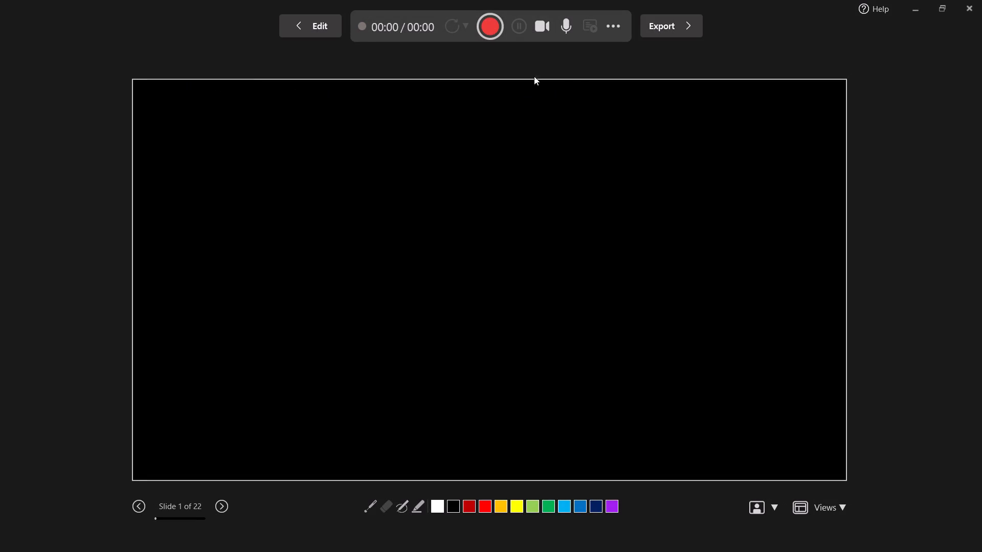
pyautogui.click(223, 505)
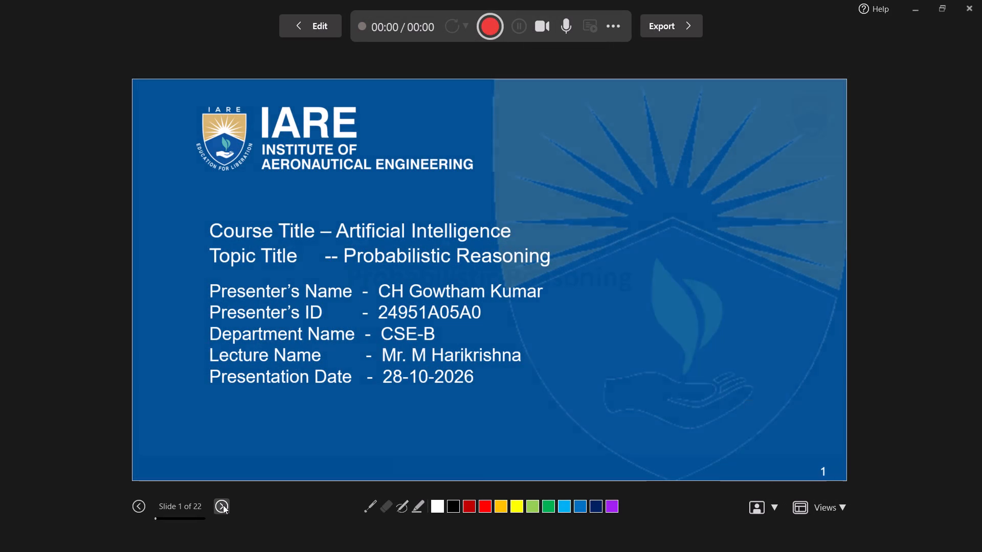
pyautogui.click(137, 509)
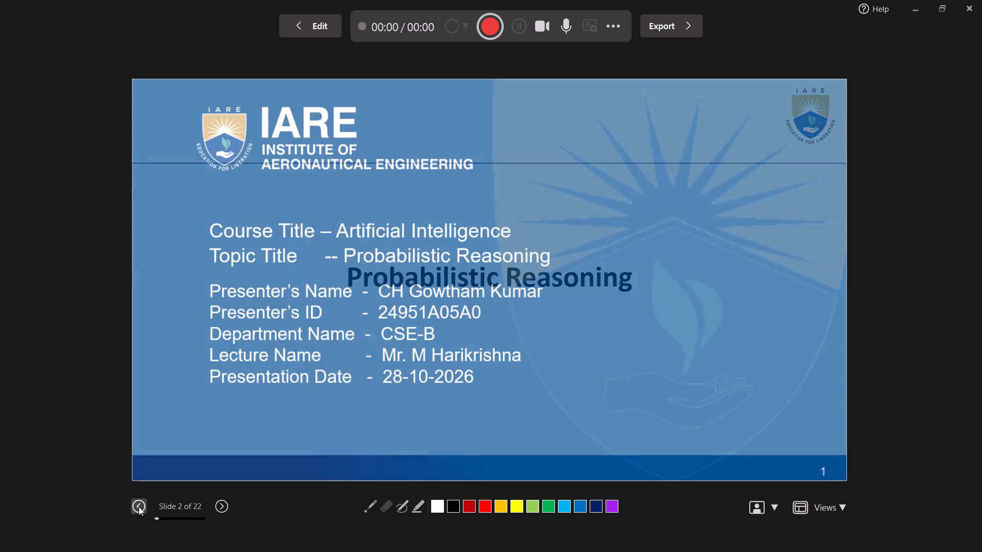
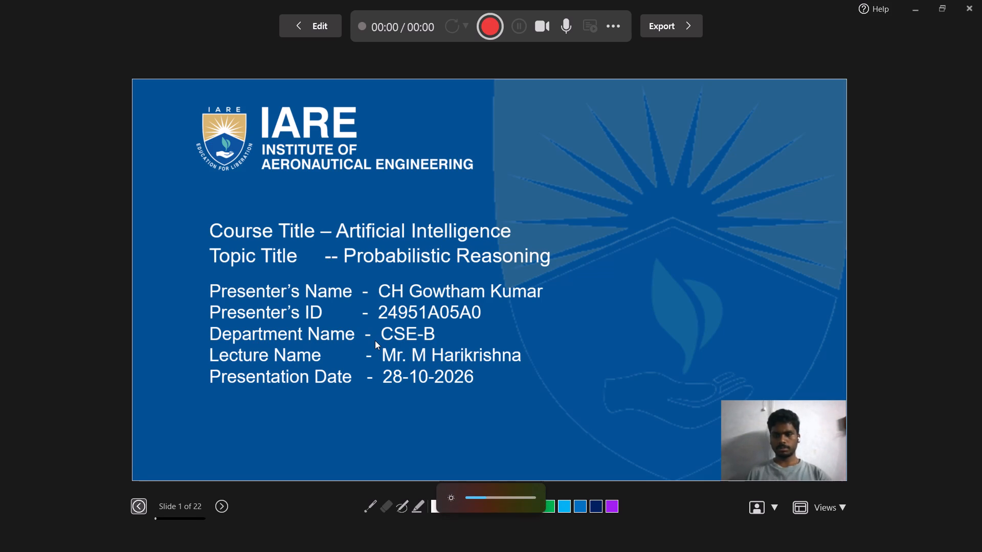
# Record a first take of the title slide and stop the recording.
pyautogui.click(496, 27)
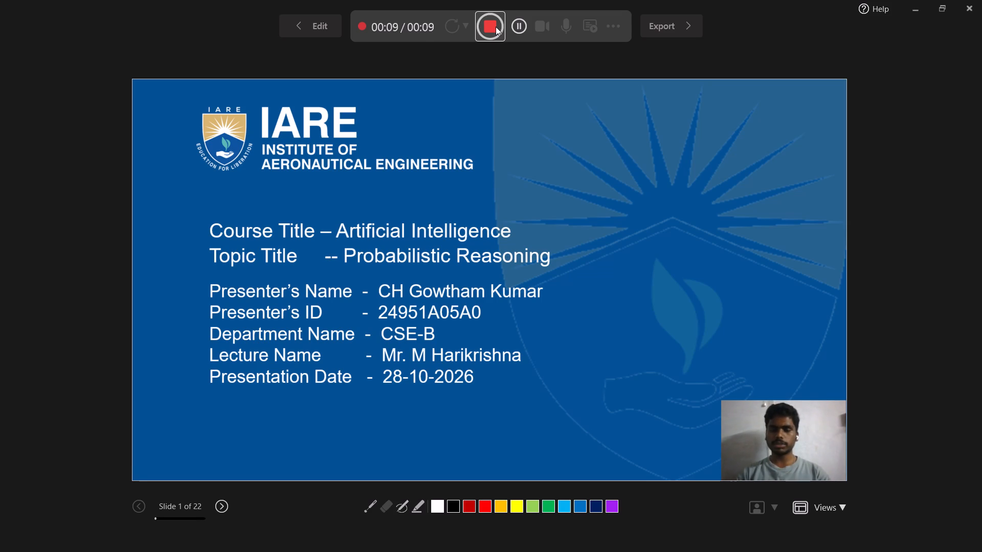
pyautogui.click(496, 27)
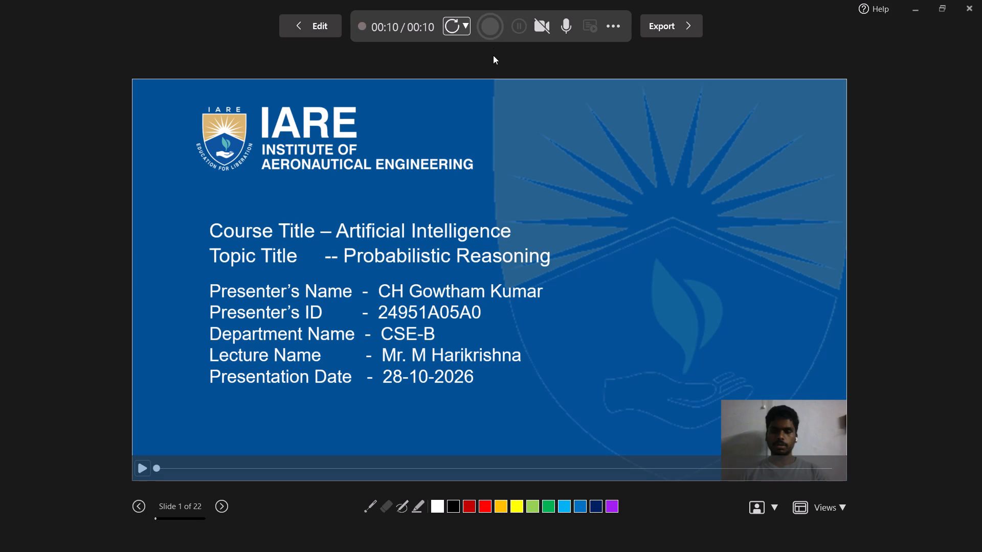
# Retake the video on all slides, recording slides 1 to 3 in sequence, and pause on the Introduction to Probabilistic Reasoning slide.
pyautogui.click(465, 26)
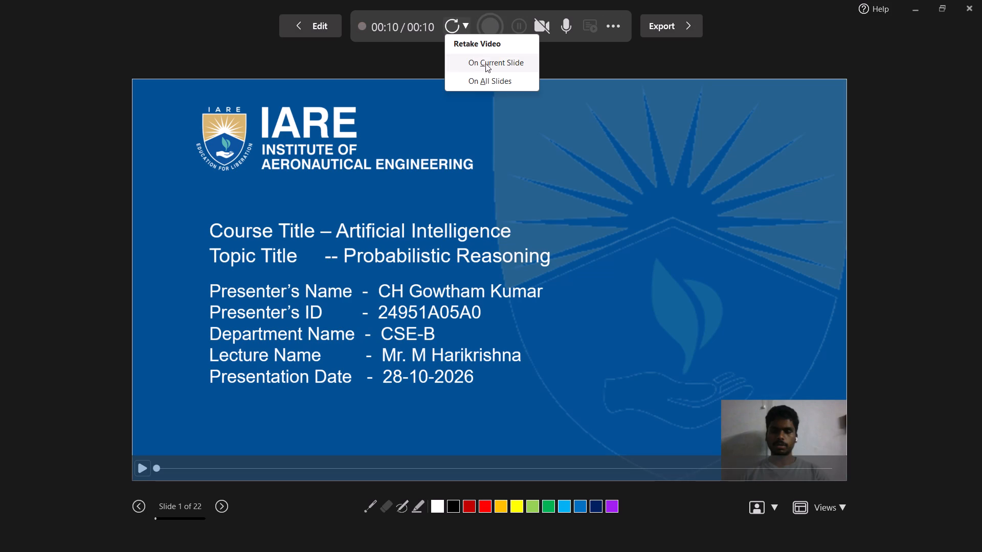
pyautogui.click(492, 77)
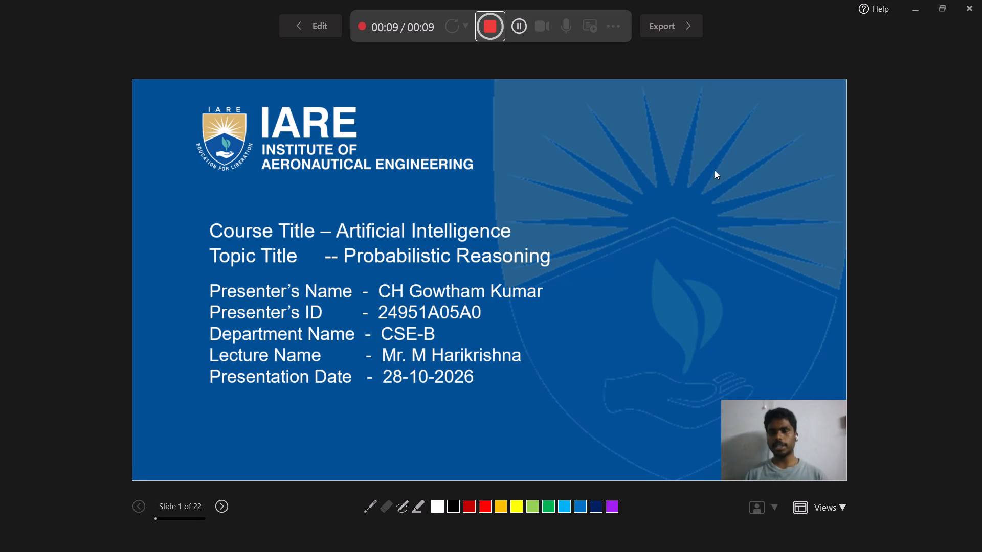
pyautogui.click(720, 183)
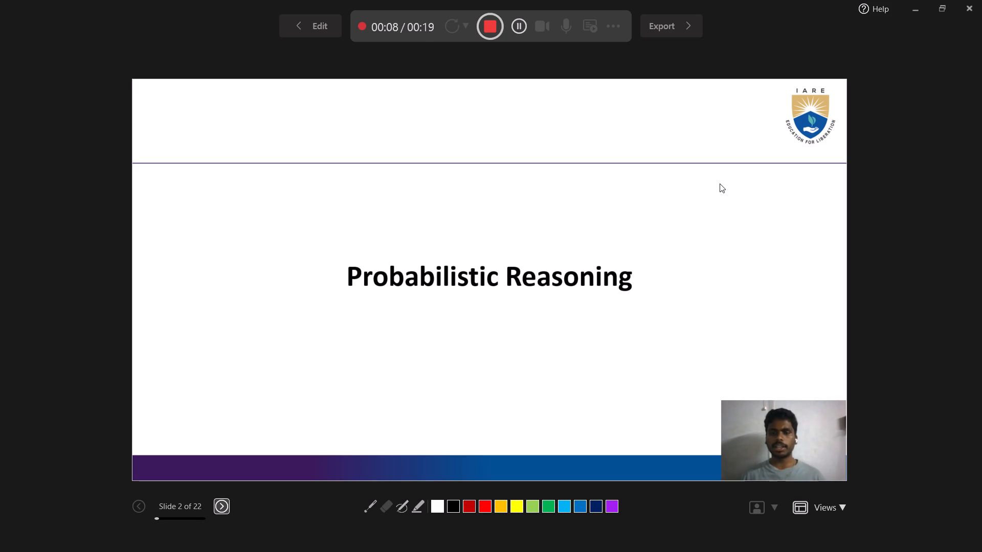
pyautogui.click(720, 183)
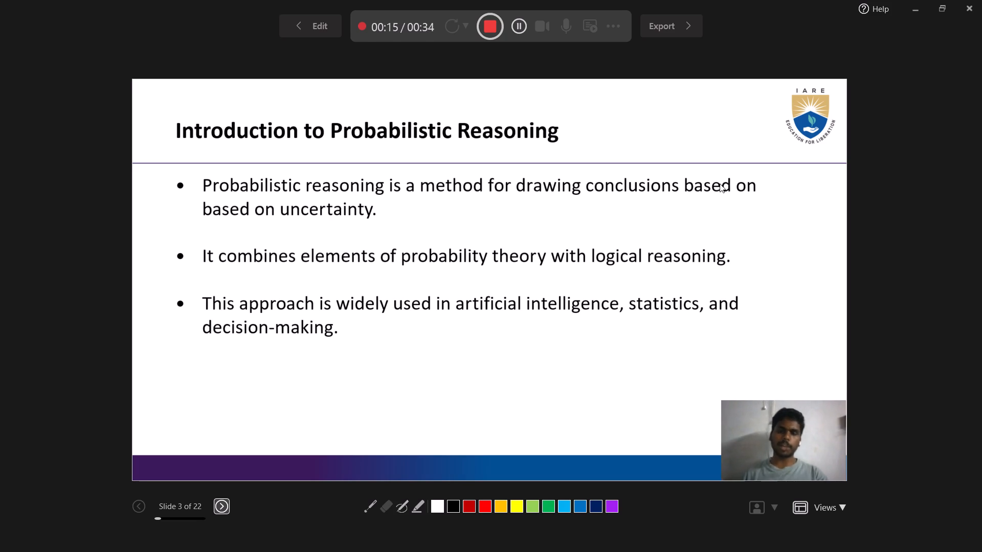
pyautogui.click(520, 20)
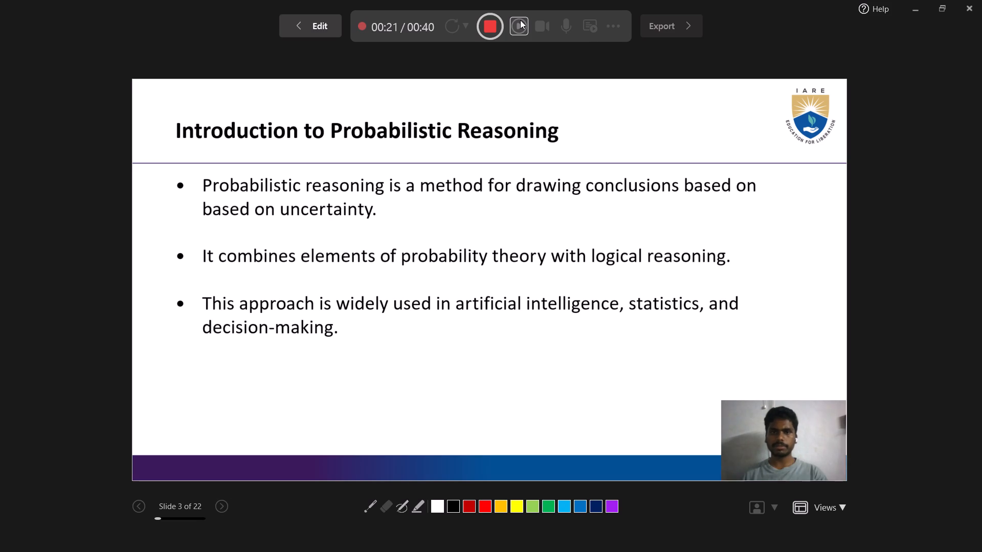
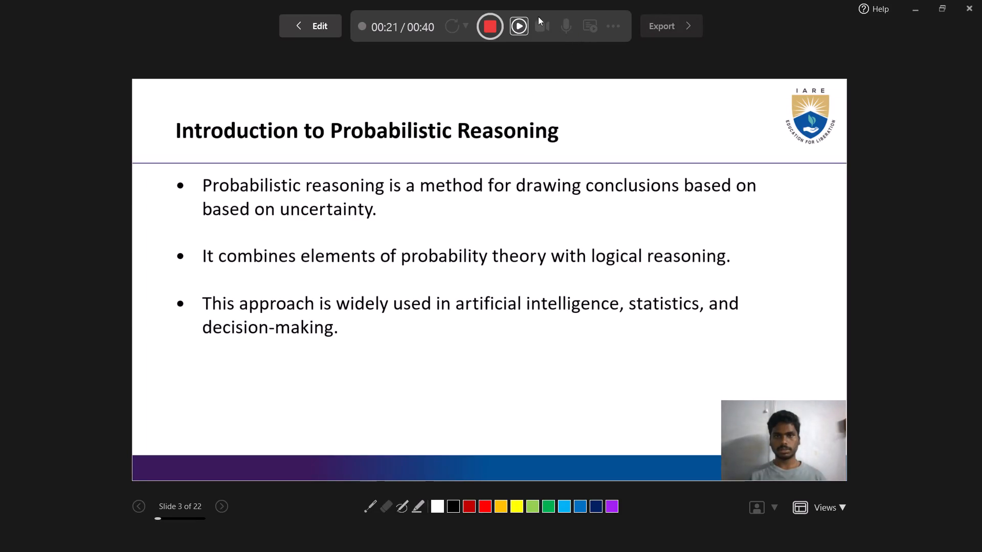
# Resume the paused recording on the Introduction to Probabilistic Reasoning slide.
pyautogui.click(521, 27)
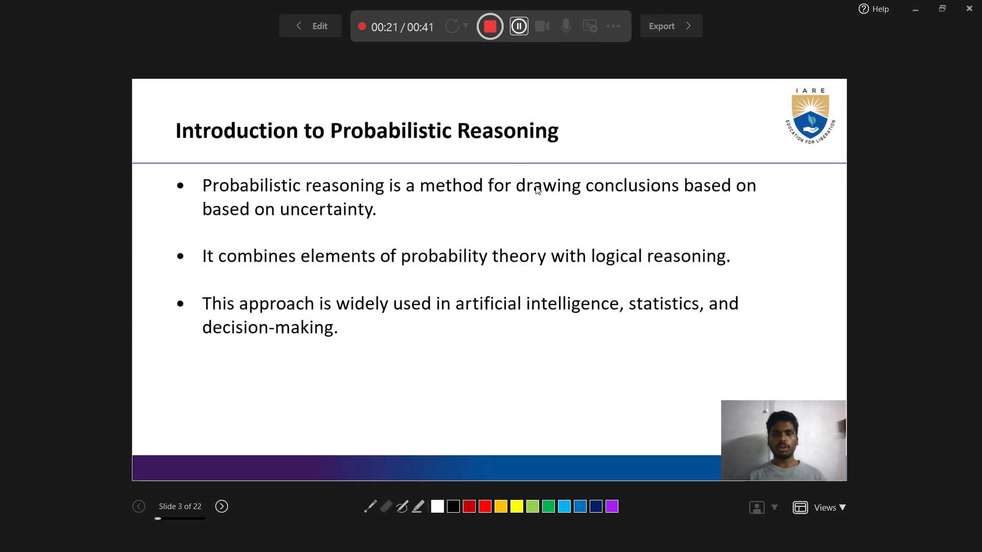
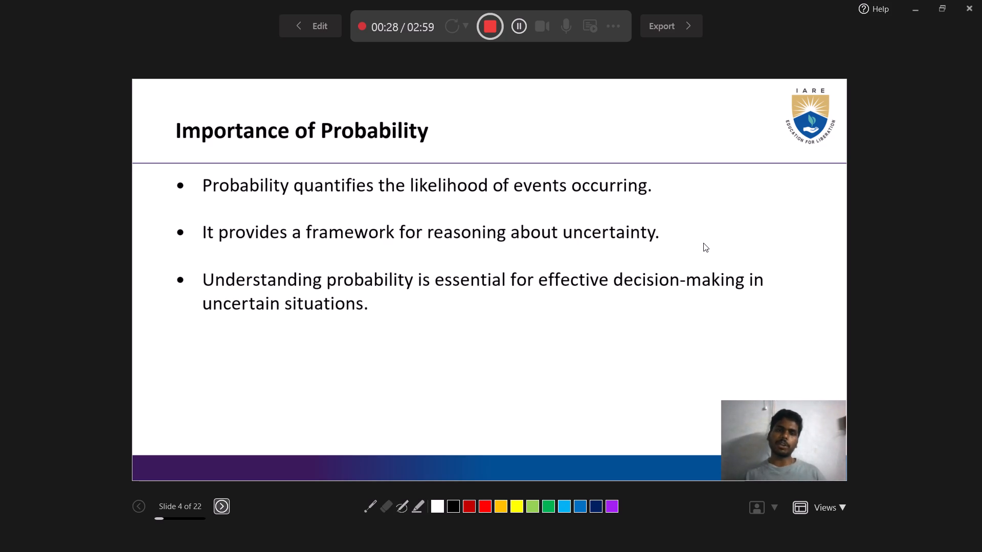
# Advance the running recording from the Importance of Probability slide to the Key Concepts in Probability slide.
pyautogui.click(703, 243)
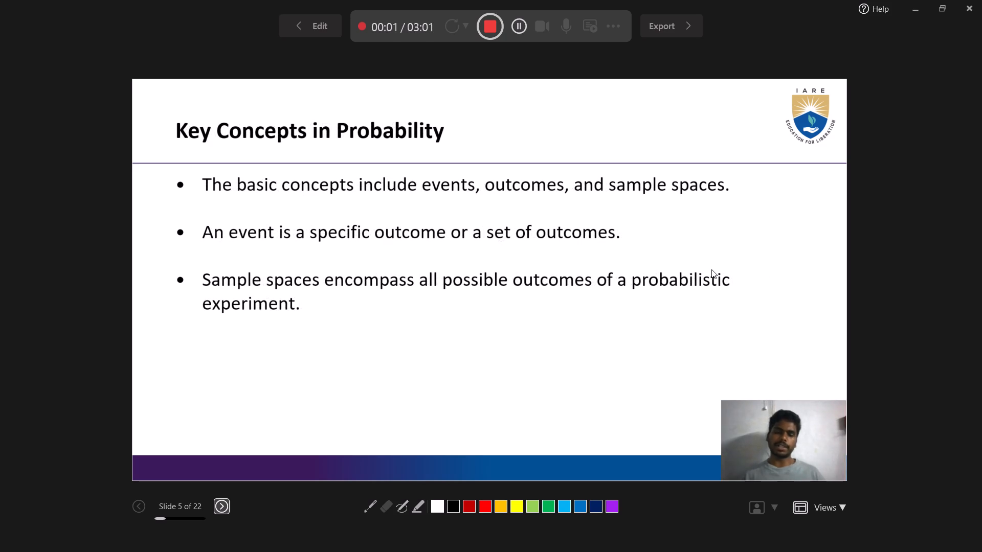
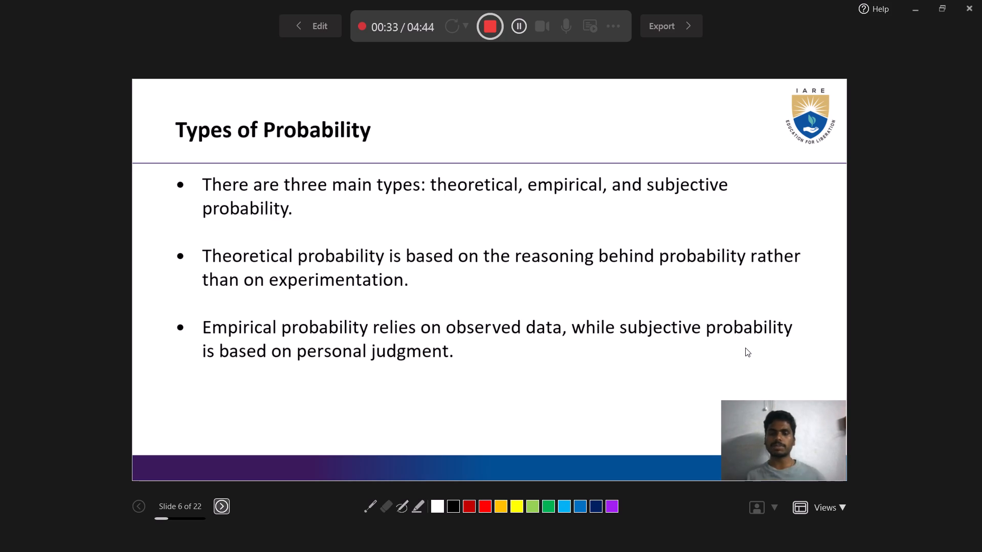
# Advance the running recording from the Types of Probability slide through the Conditional Probability slide.
pyautogui.click(745, 348)
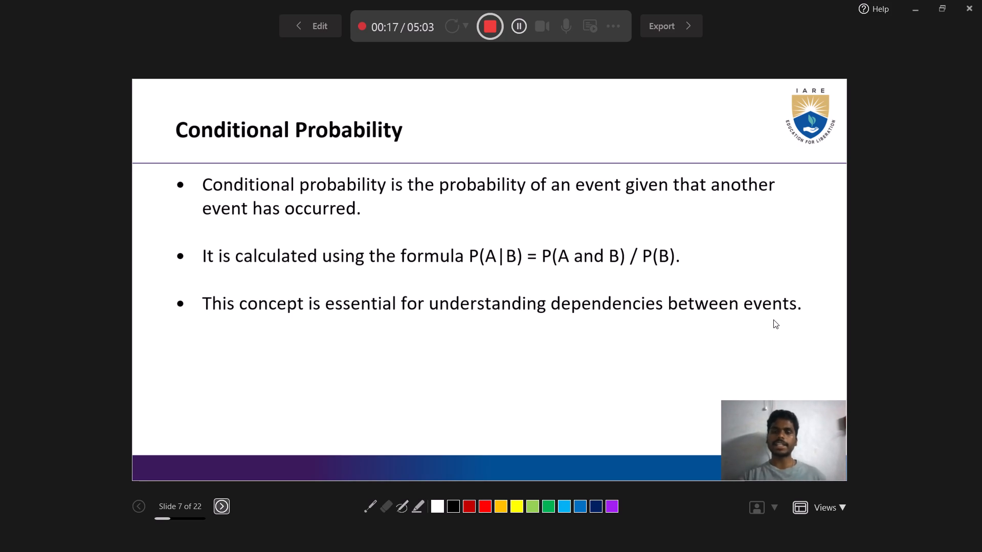
pyautogui.click(773, 319)
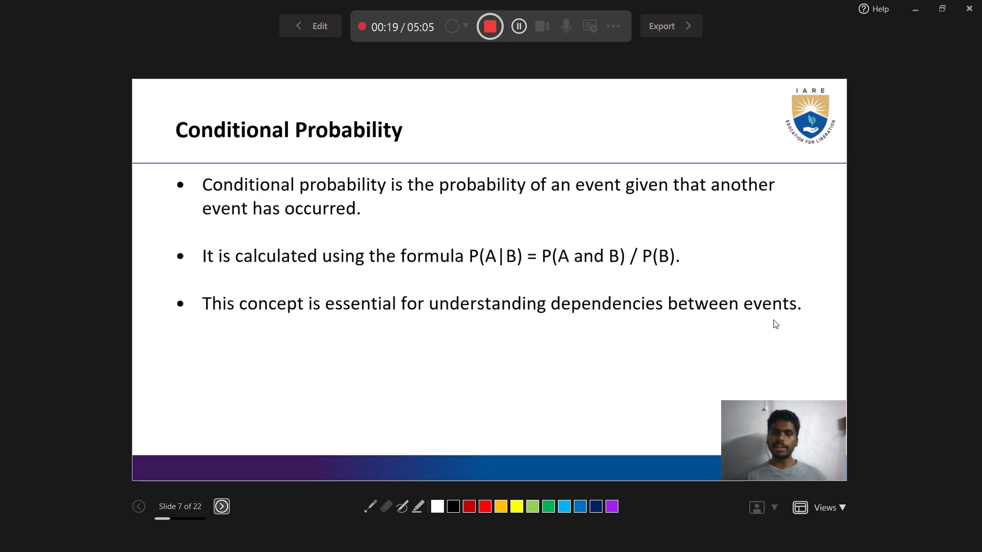
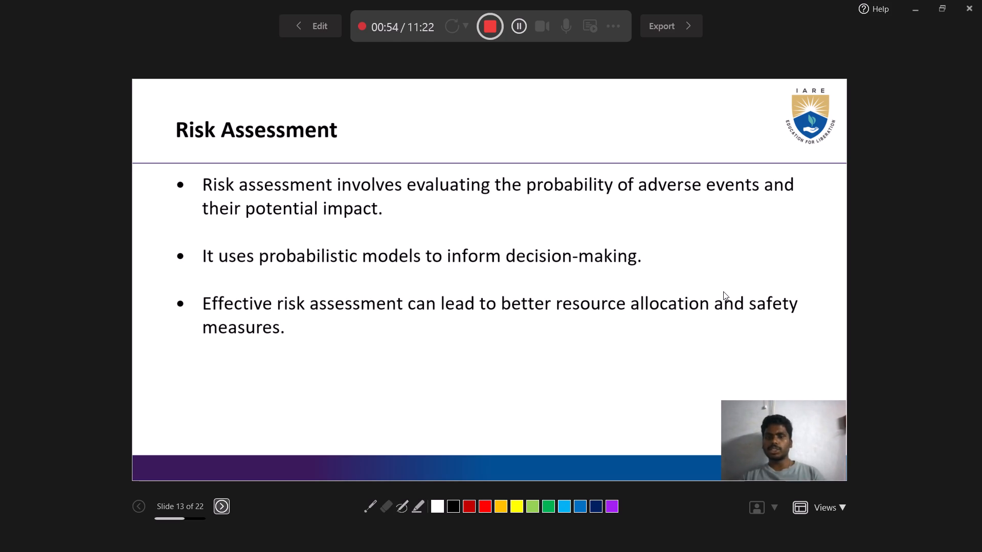
# Advance the running recording from the Risk Assessment slide to the Decision Trees slide.
pyautogui.click(723, 291)
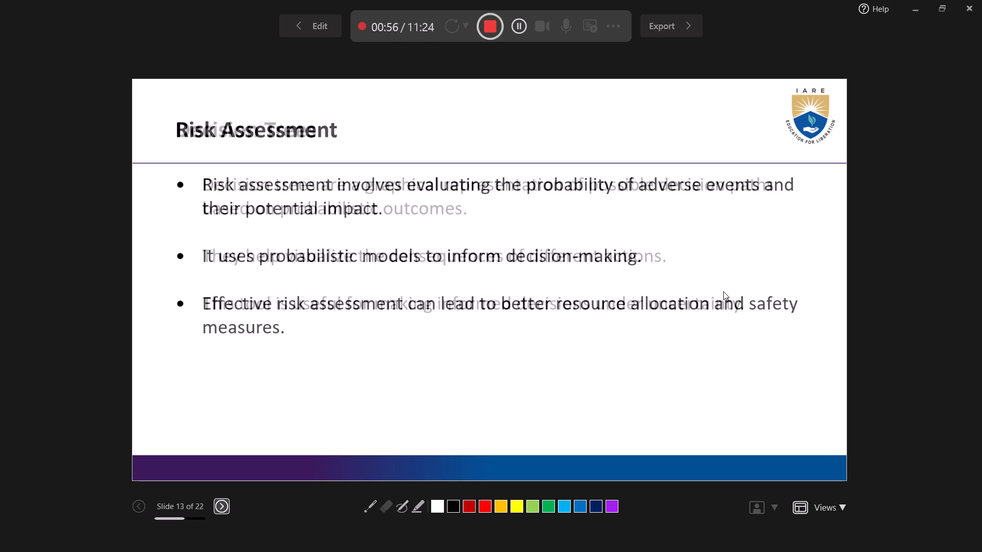
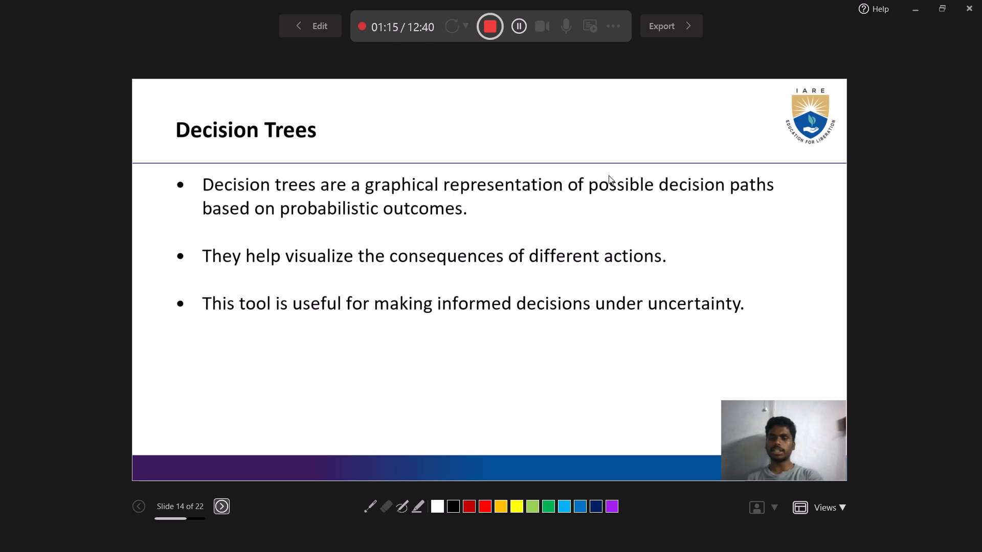
# Continue the running recording slide by slide from Decision Trees to the Future Trends in Probabilistic Reasoning slide.
pyautogui.click(587, 230)
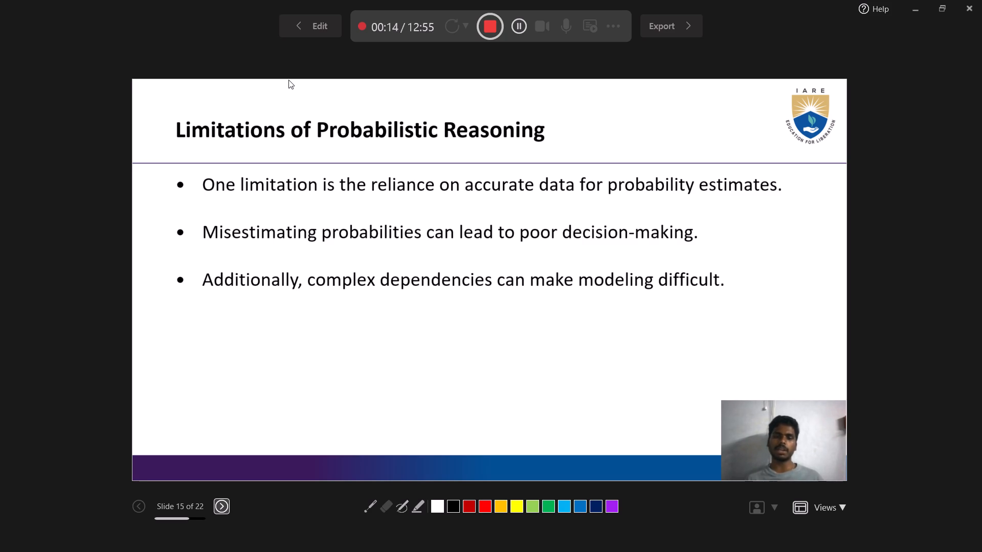
pyautogui.click(425, 381)
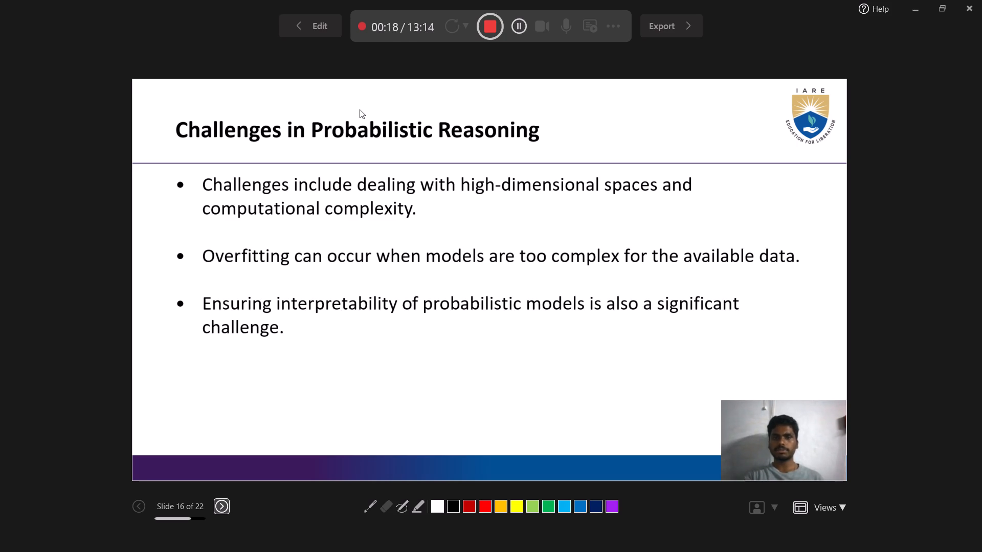
pyautogui.click(360, 109)
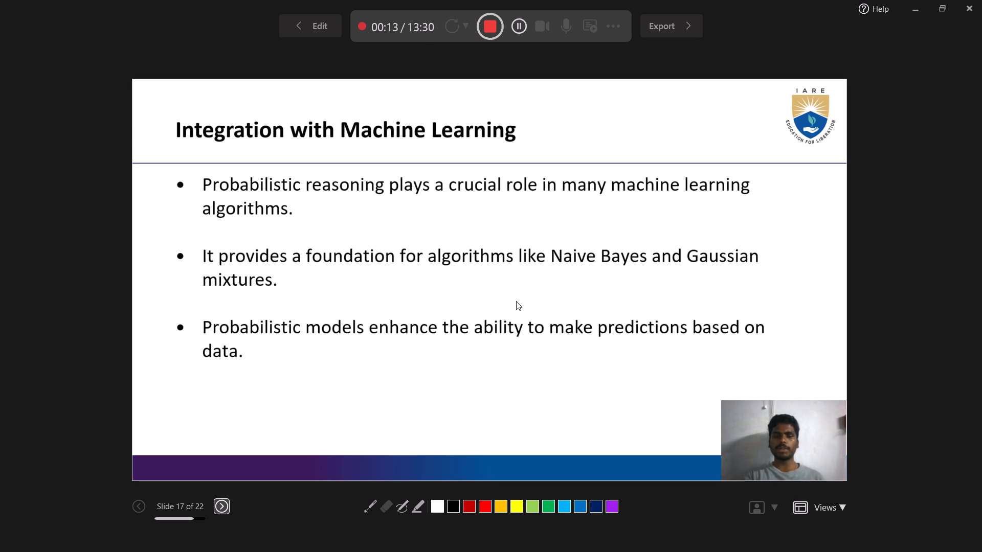
pyautogui.click(516, 301)
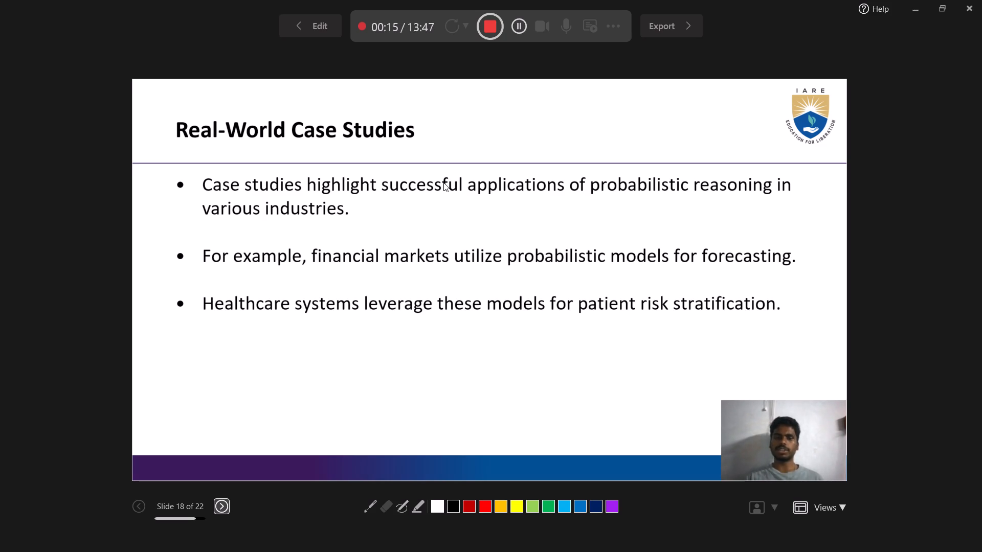
pyautogui.click(443, 182)
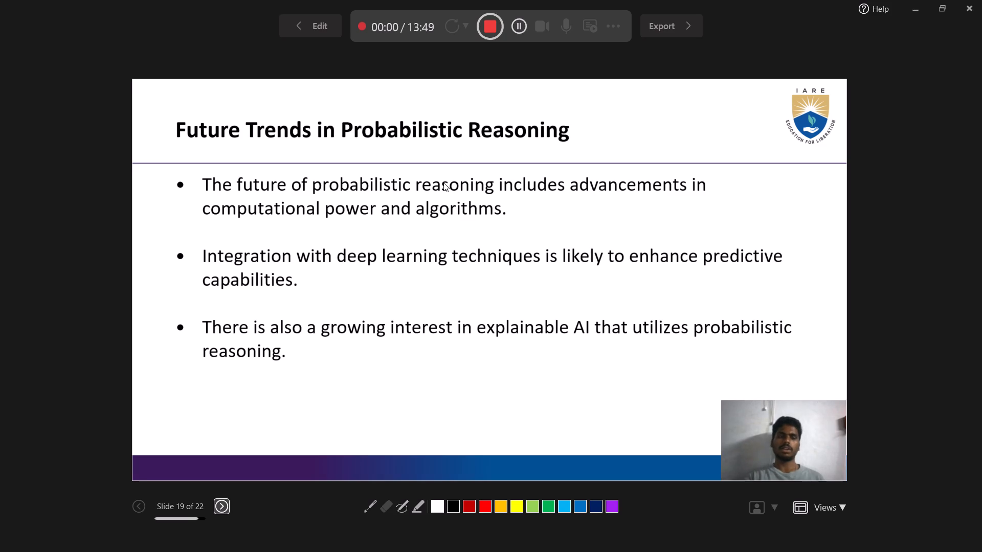
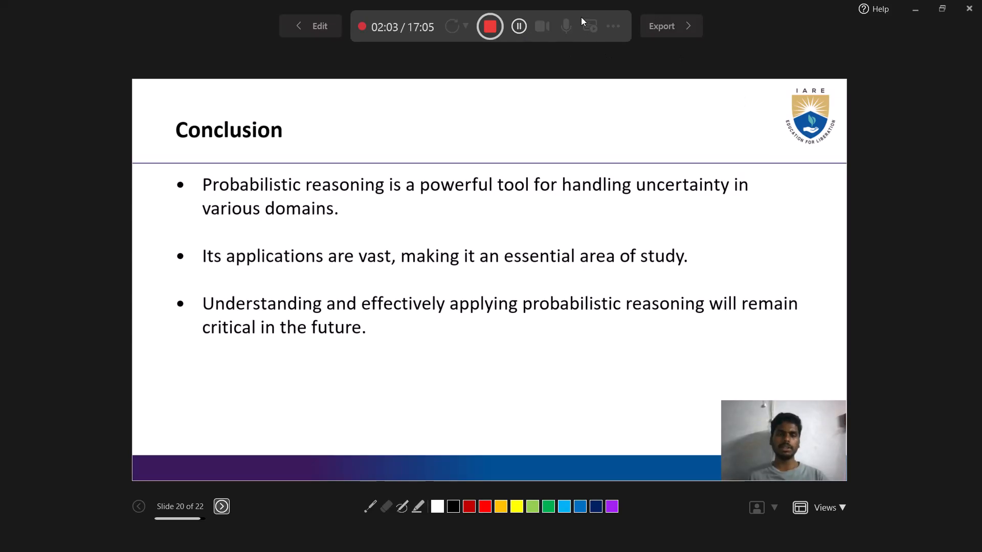
# Pause and stop the presentation recording on the Conclusion slide.
pyautogui.click(520, 25)
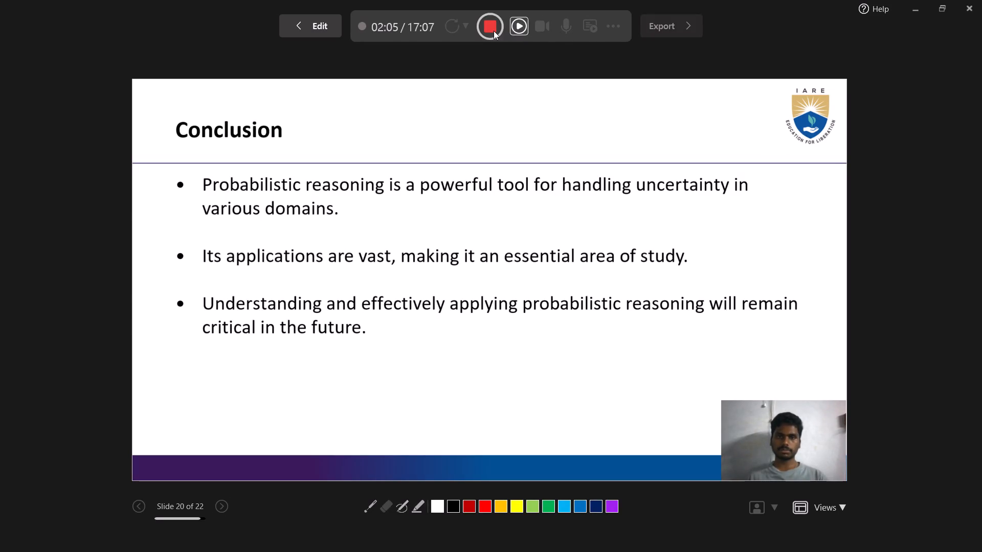
pyautogui.click(494, 31)
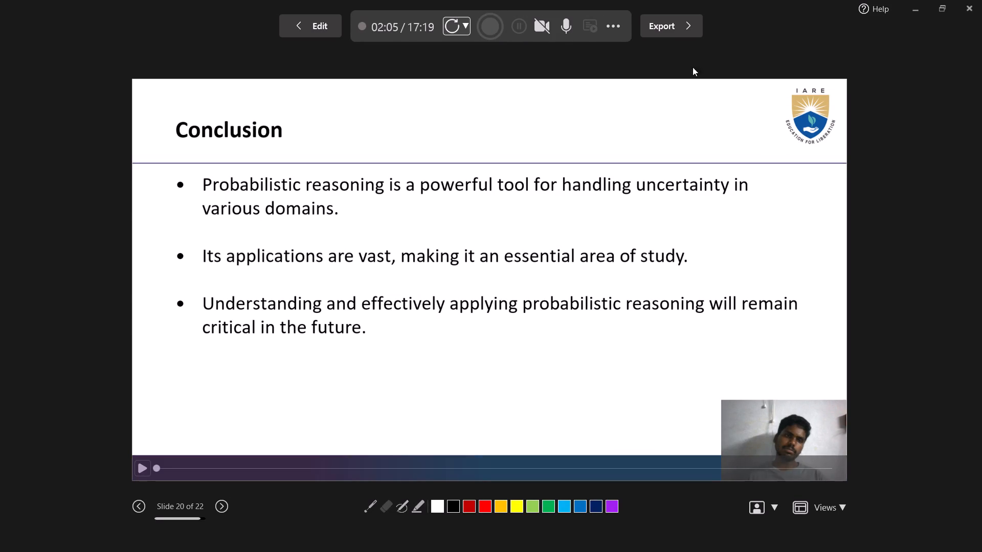
# Export the recorded presentation as the Full HD (1080p) video Probabilistic Reasoning.mp4 in the Downloads folder.
pyautogui.click(661, 18)
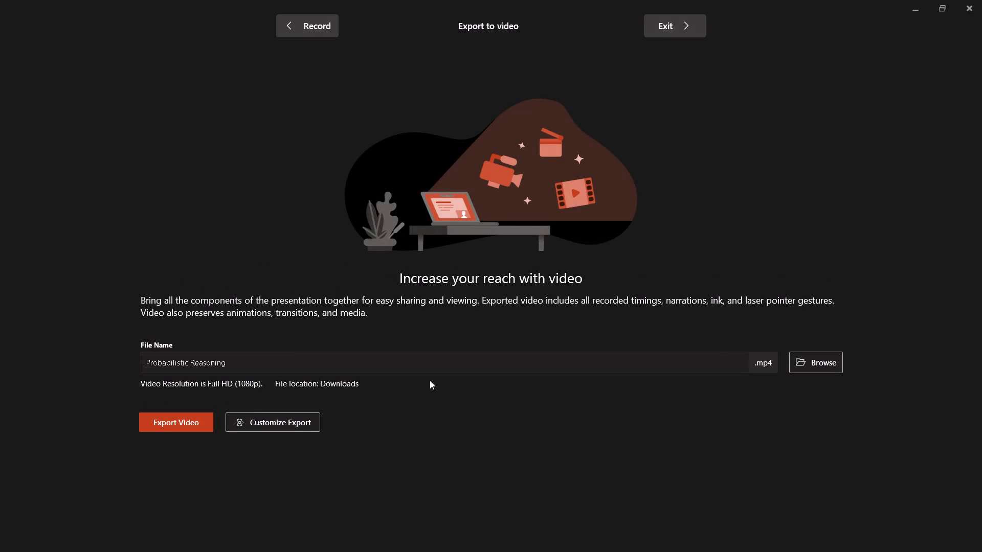
pyautogui.click(186, 421)
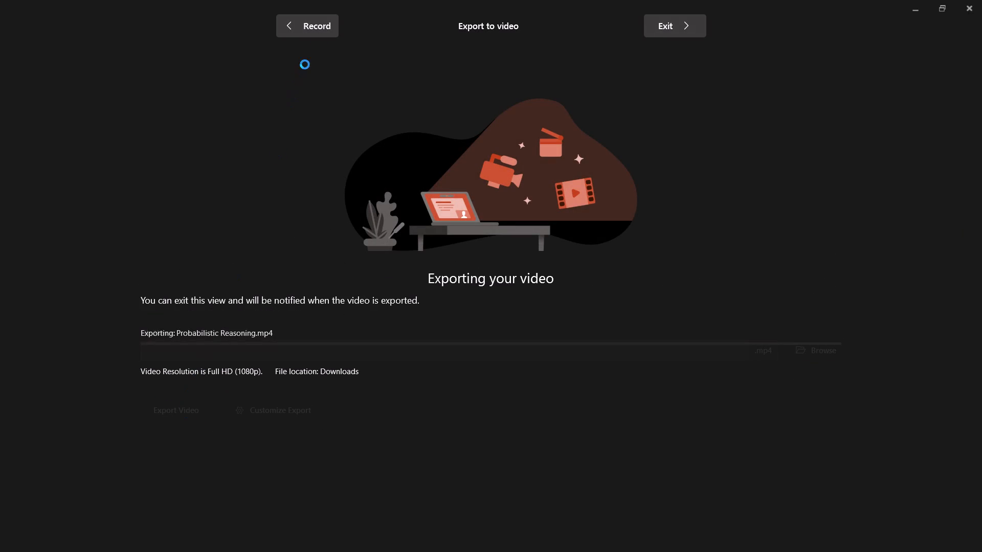
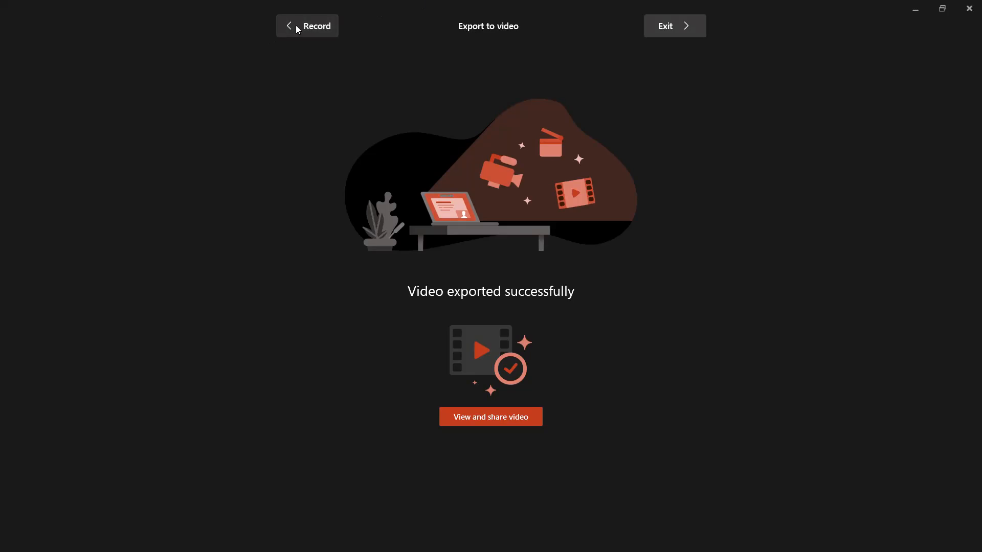
# Leave the export and recording views and return to editing the presentation on the Conclusion slide.
pyautogui.click(300, 22)
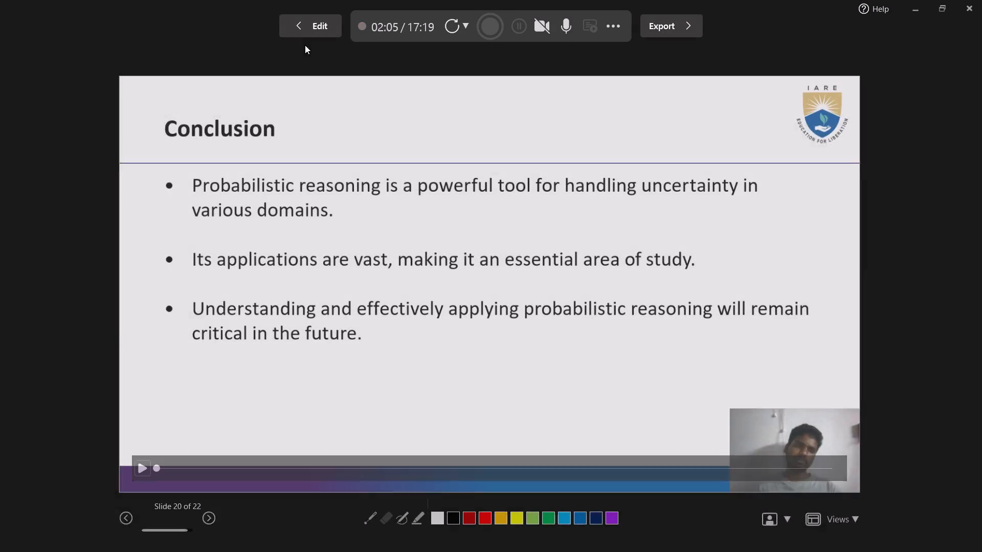
pyautogui.click(309, 21)
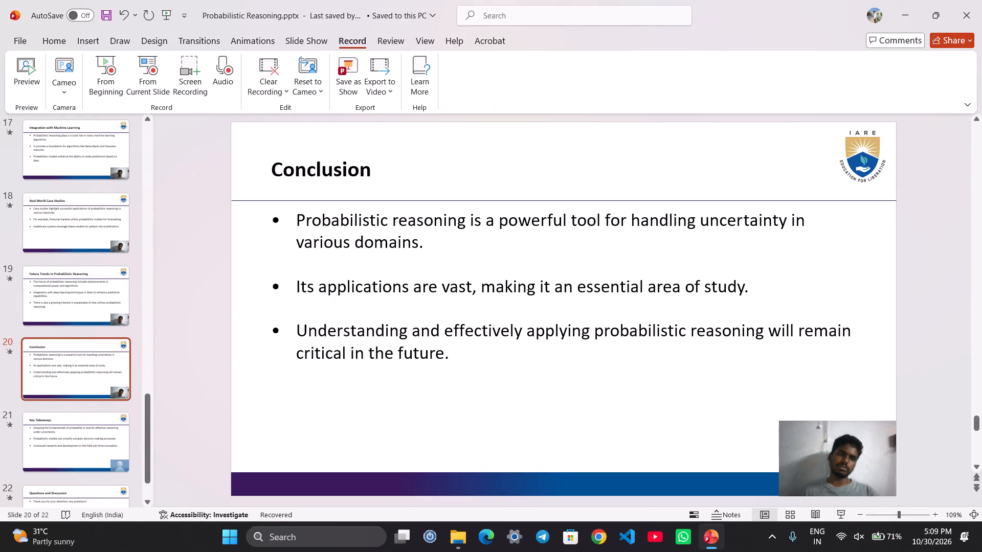